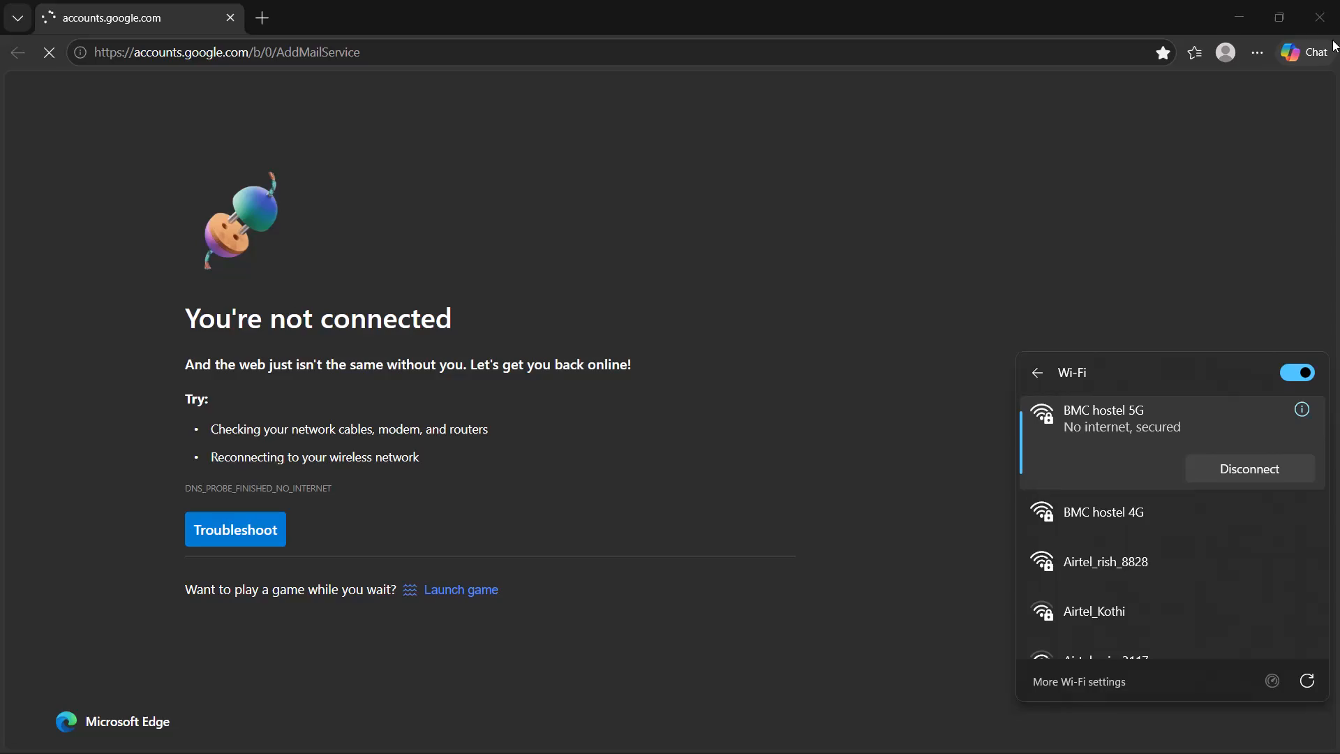
# Minimise the offline browser window and switch to the FORMAT OF MASTER CHART workbook in WPS Office.
pyautogui.click(1245, 8)
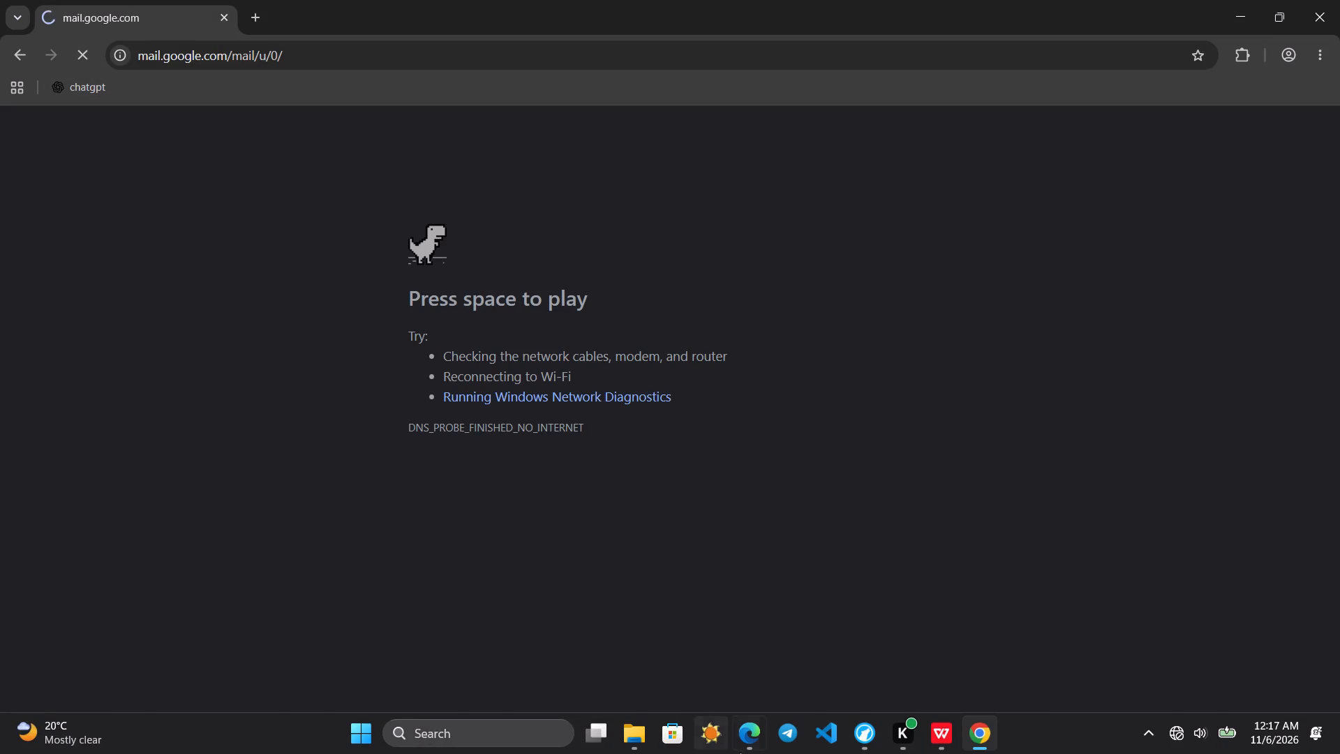
pyautogui.click(939, 733)
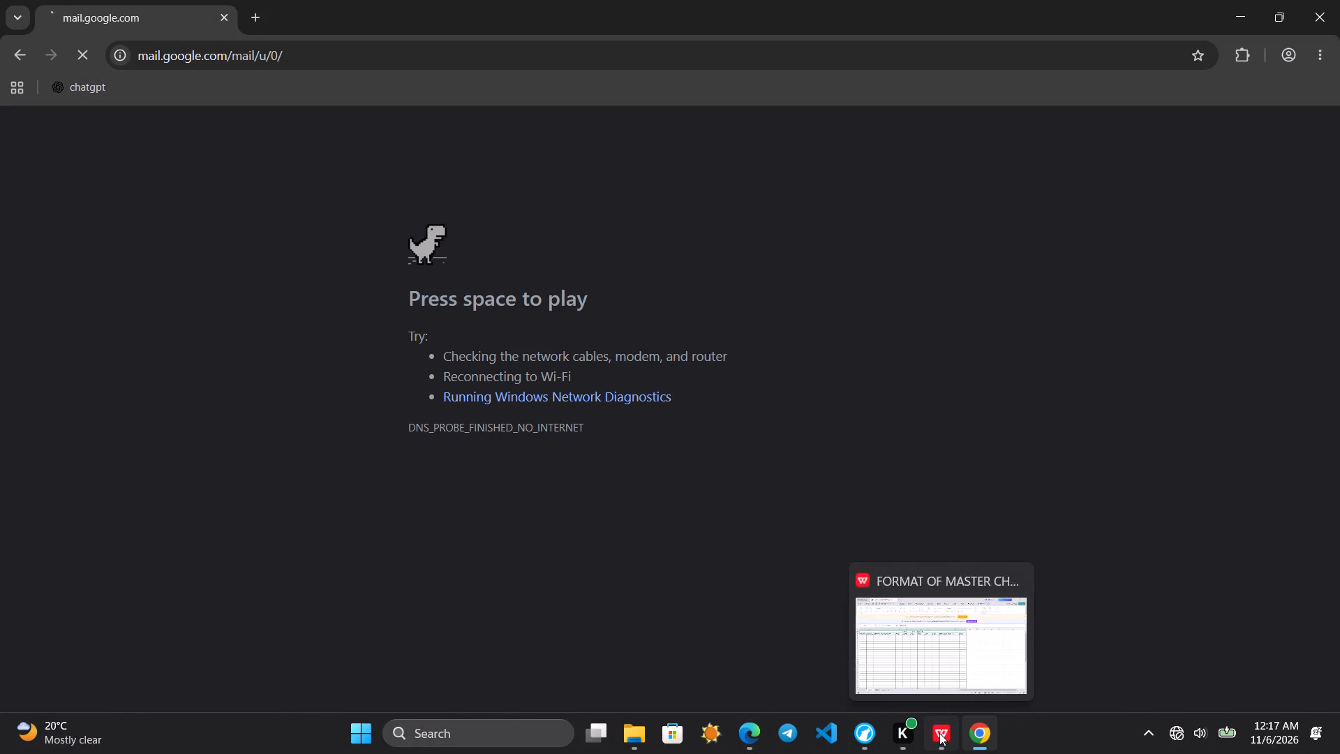
# Start filling the ROLL NO. column on Sheet1 with 1 in cell A3, the first row below the headers.
pyautogui.hscroll(2, 702, 456)
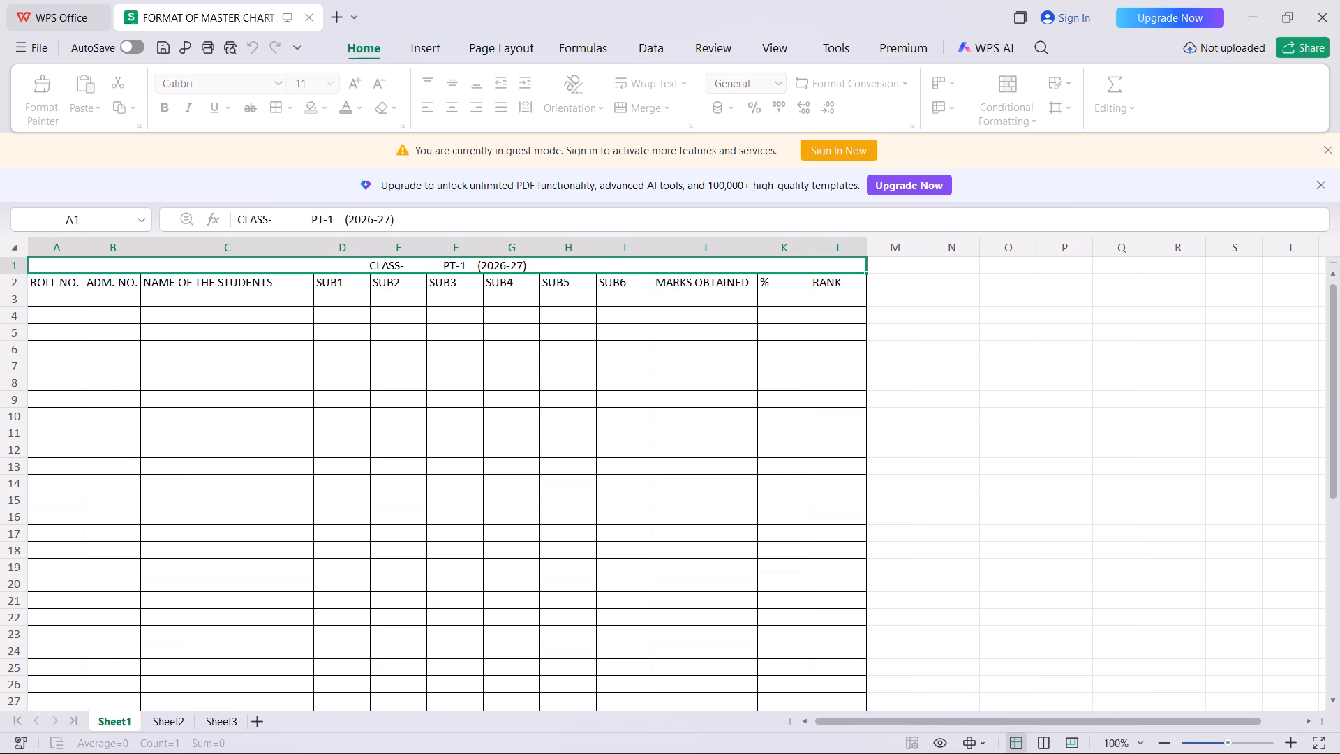
pyautogui.click(69, 295)
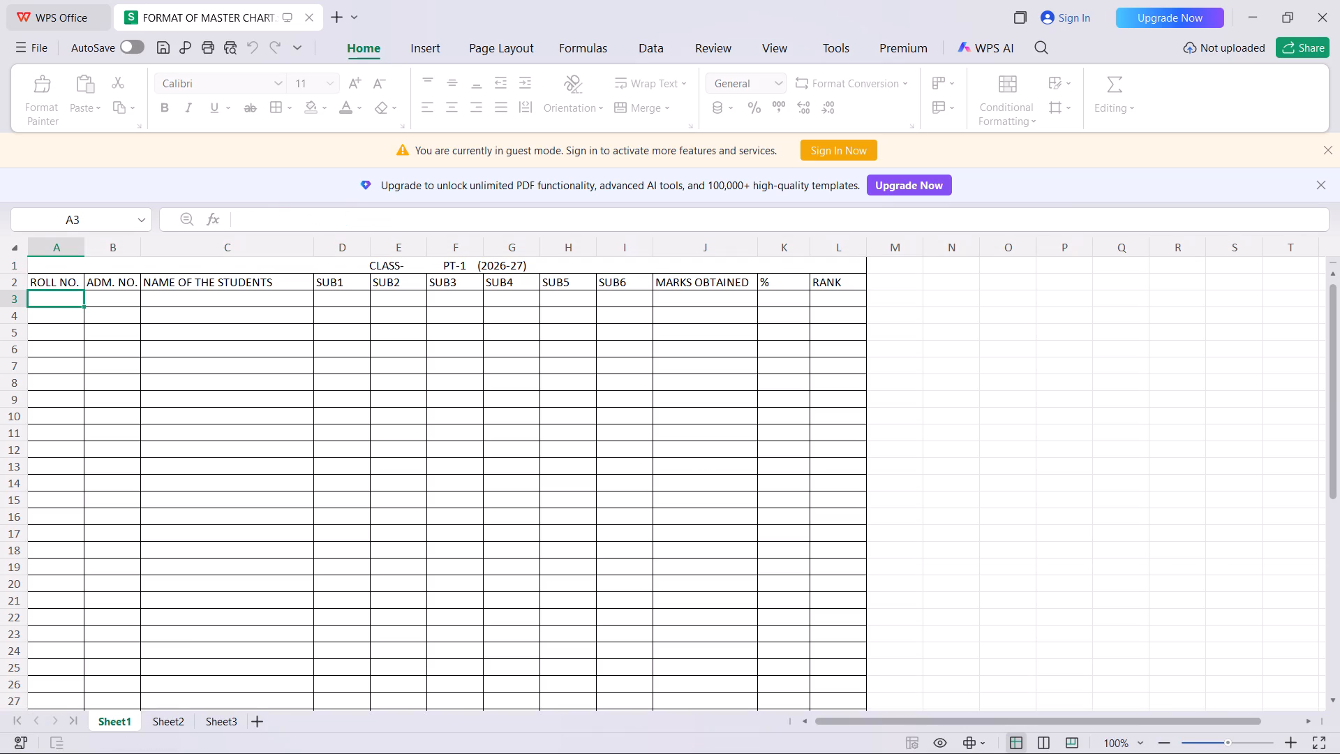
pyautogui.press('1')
pyautogui.press('Down')
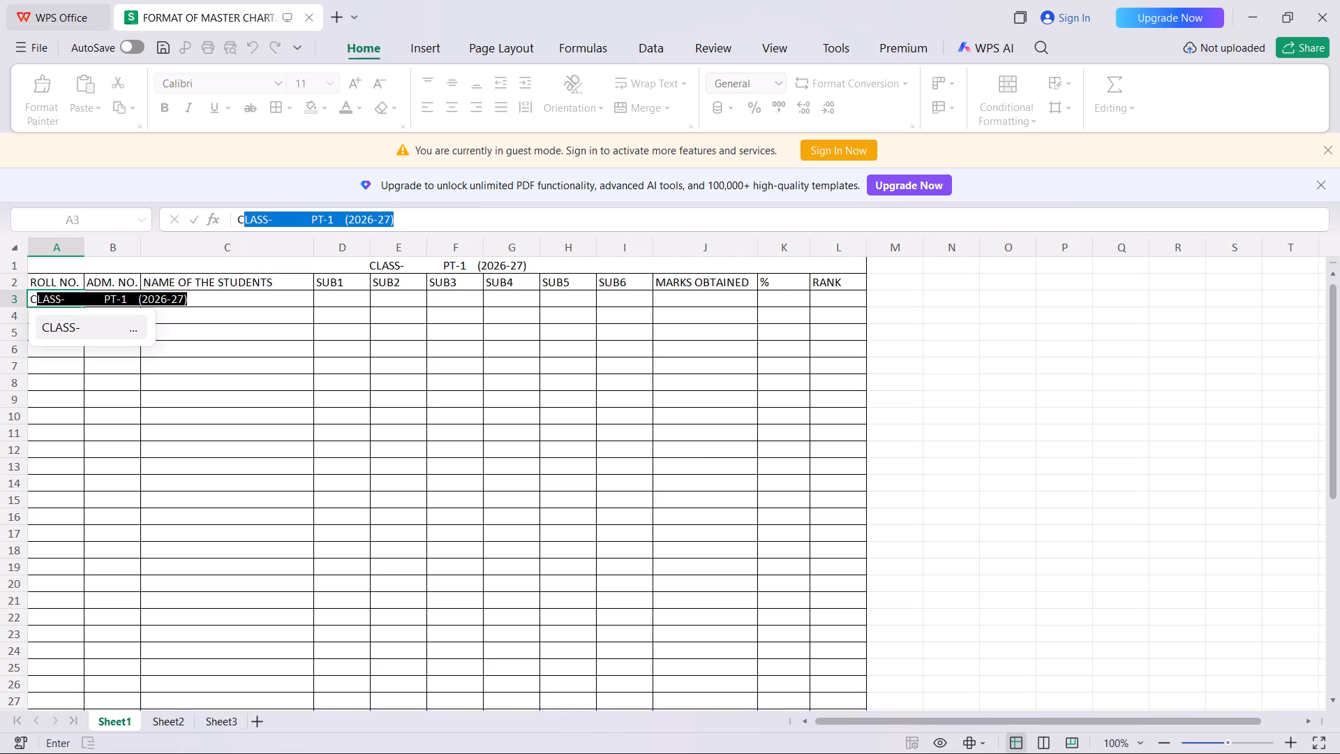
pyautogui.press('Down')
pyautogui.press('Down')
# Undo the stray "CLASS- PT-1 (2026-27)" entry in cell A3 below the ROLL NO. heading.
pyautogui.press('BackSpace')
pyautogui.press('BackSpace')
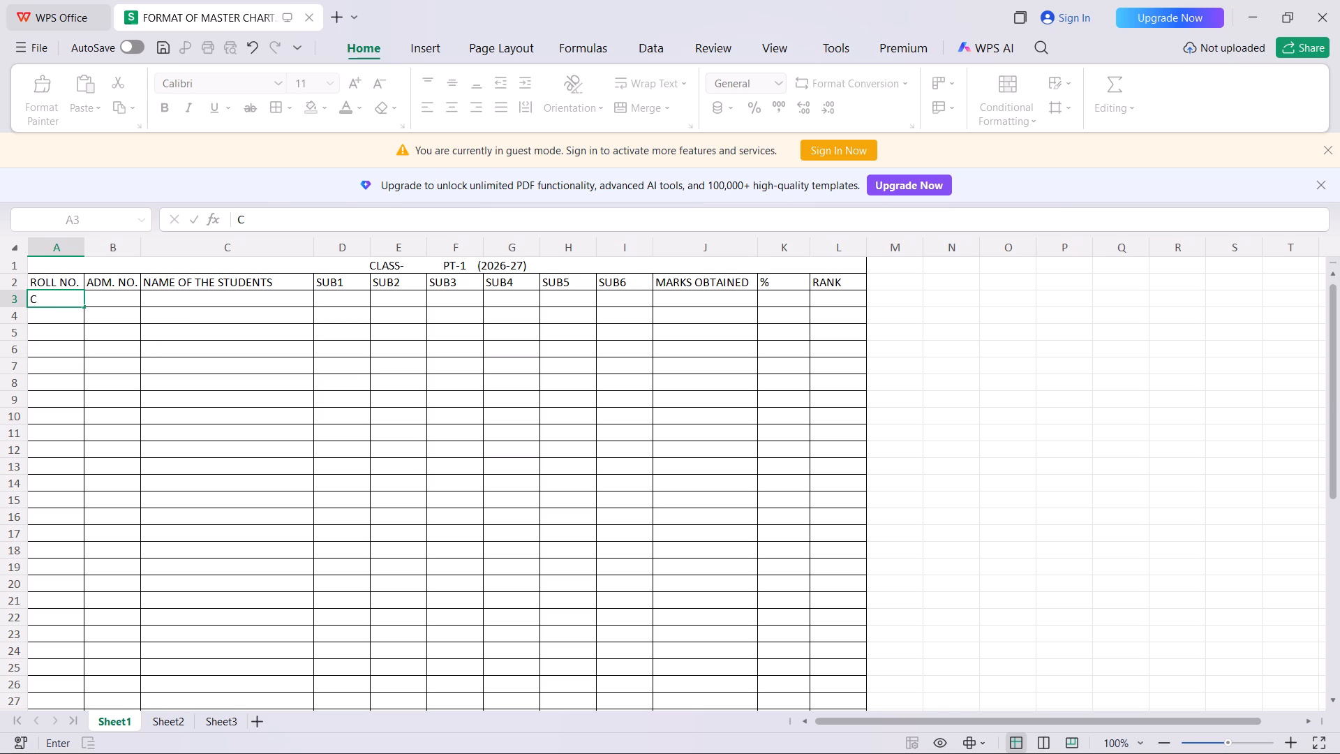
pyautogui.hotkey('ctrl', 'z')
pyautogui.hotkey('ctrl', 'z')
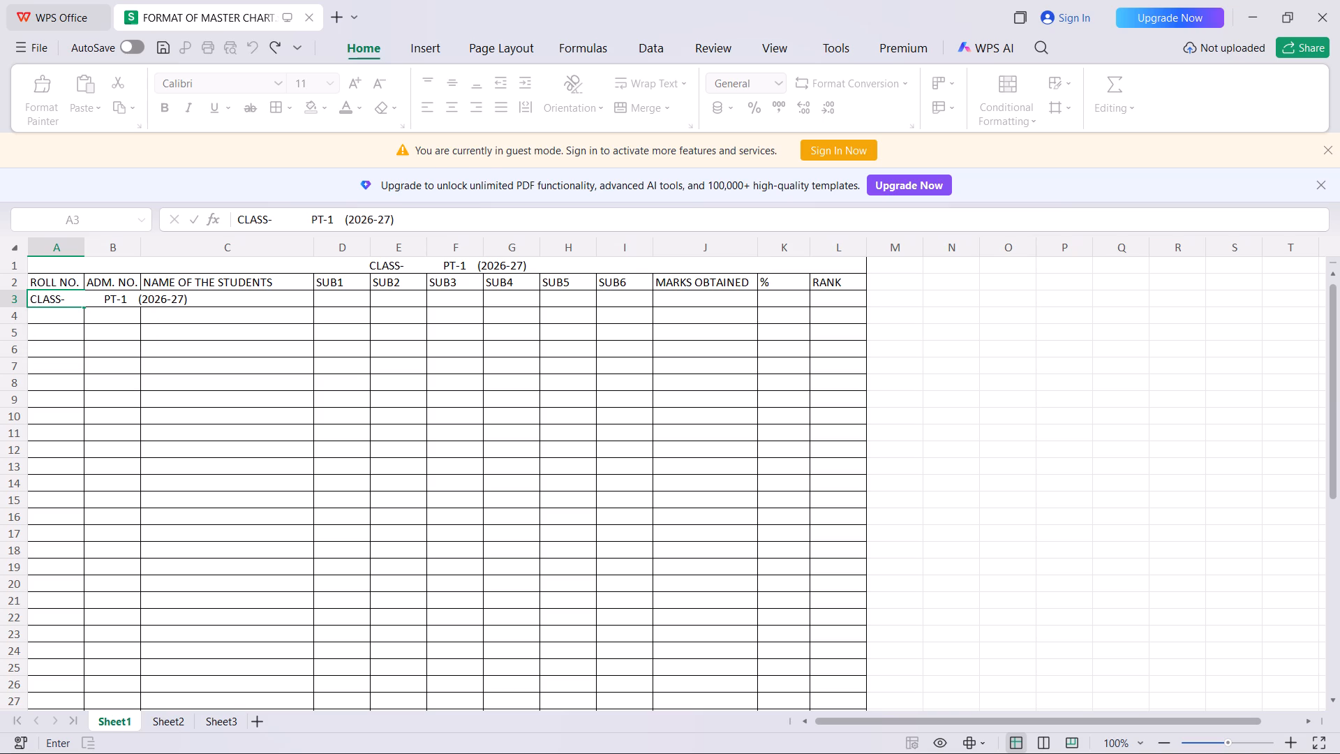
pyautogui.hotkey('ctrl', 'z')
pyautogui.hotkey('ctrl', 'z')
pyautogui.click(69, 295)
pyautogui.click(136, 353)
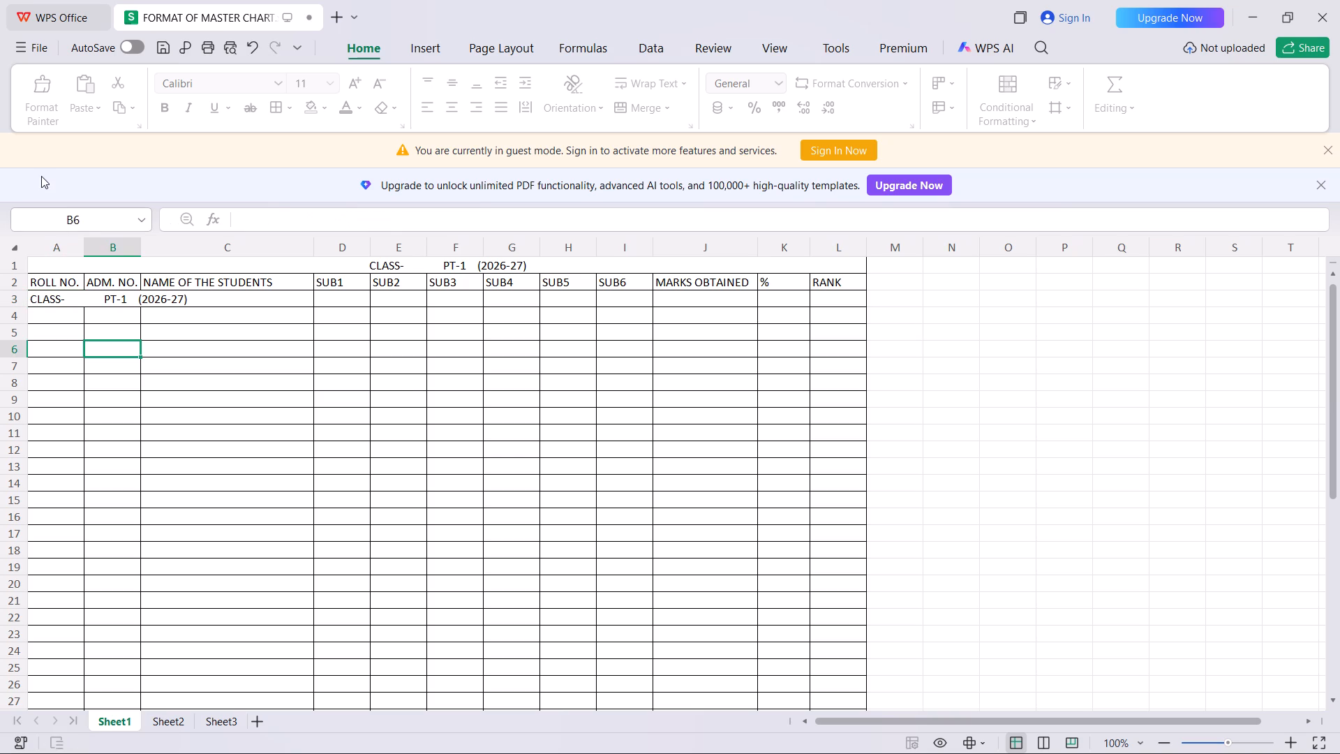
pyautogui.click(185, 361)
pyautogui.hotkey('ctrl', 'z')
pyautogui.hotkey('ctrl', 'z')
pyautogui.hotkey('ctrl', 'z')
pyautogui.hotkey('ctrl', 'z')
pyautogui.hotkey('ctrl', 'z')
pyautogui.hotkey('ctrl', 'z')
pyautogui.hotkey('ctrl', 'z')
pyautogui.hotkey('ctrl', 'z')
pyautogui.hotkey('ctrl', 'z')
pyautogui.hotkey('ctrl', 'z')
pyautogui.hotkey('ctrl', 'z')
pyautogui.hotkey('ctrl', 'z')
pyautogui.hotkey('ctrl', 'z')
pyautogui.hotkey('ctrl', 'z')
pyautogui.hotkey('ctrl', 'z')
pyautogui.hotkey('ctrl', 'z')
pyautogui.hotkey('ctrl', 'z')
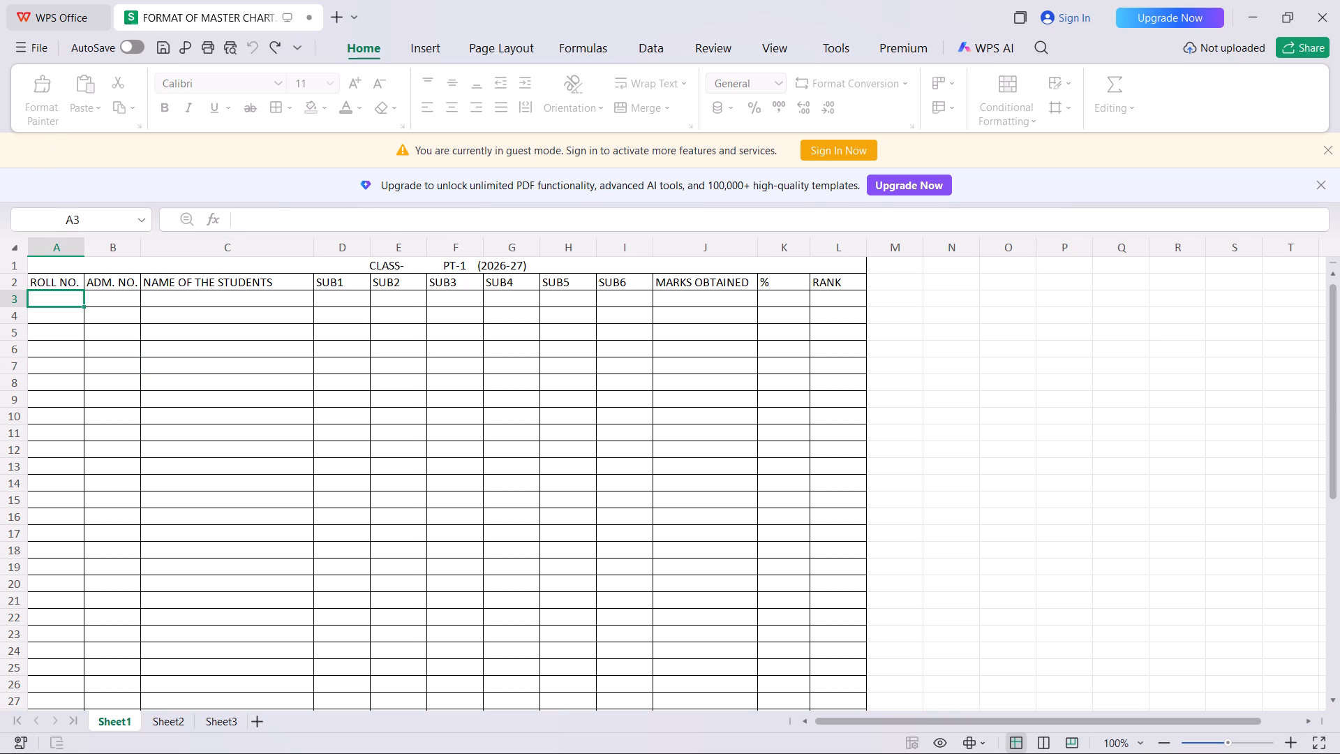
pyautogui.click(91, 322)
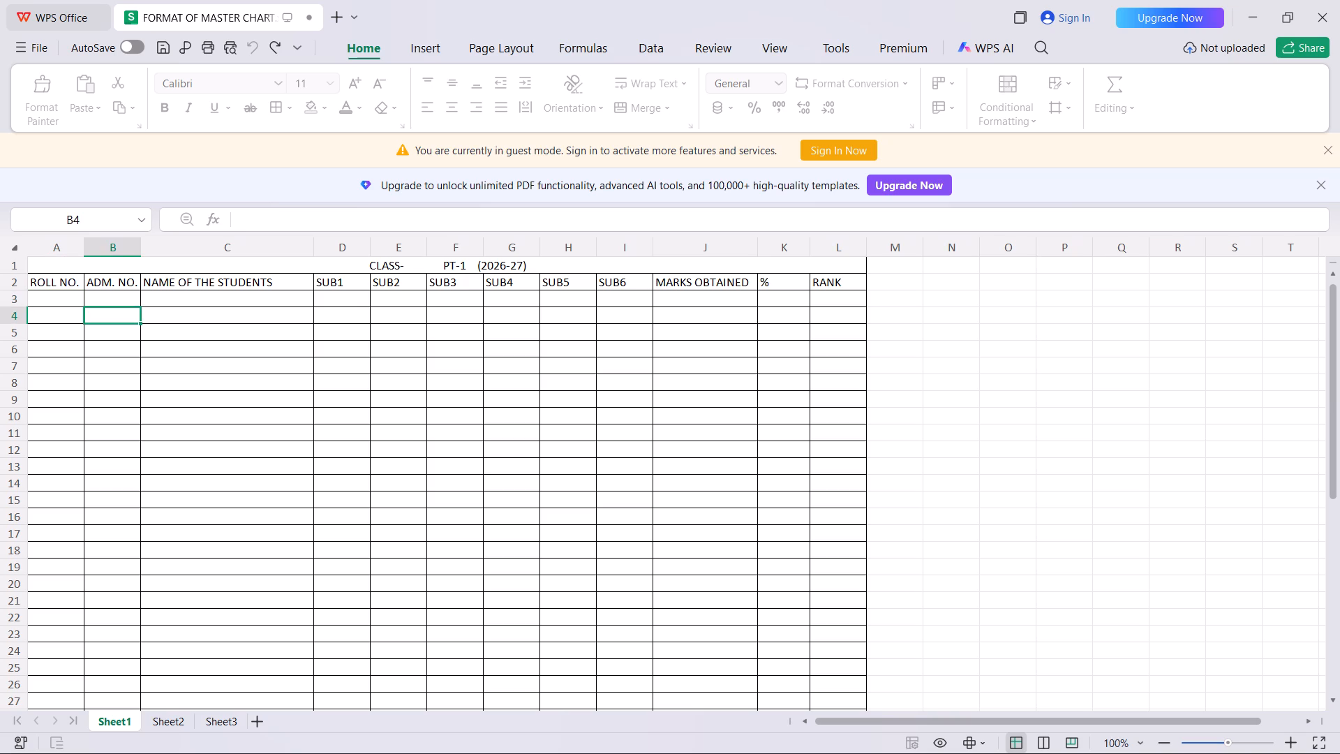
# Enter roll numbers 1, 2, 3, 4 and 5 in cells A3 to A7 of the ROLL NO. column.
pyautogui.doubleClick(47, 300)
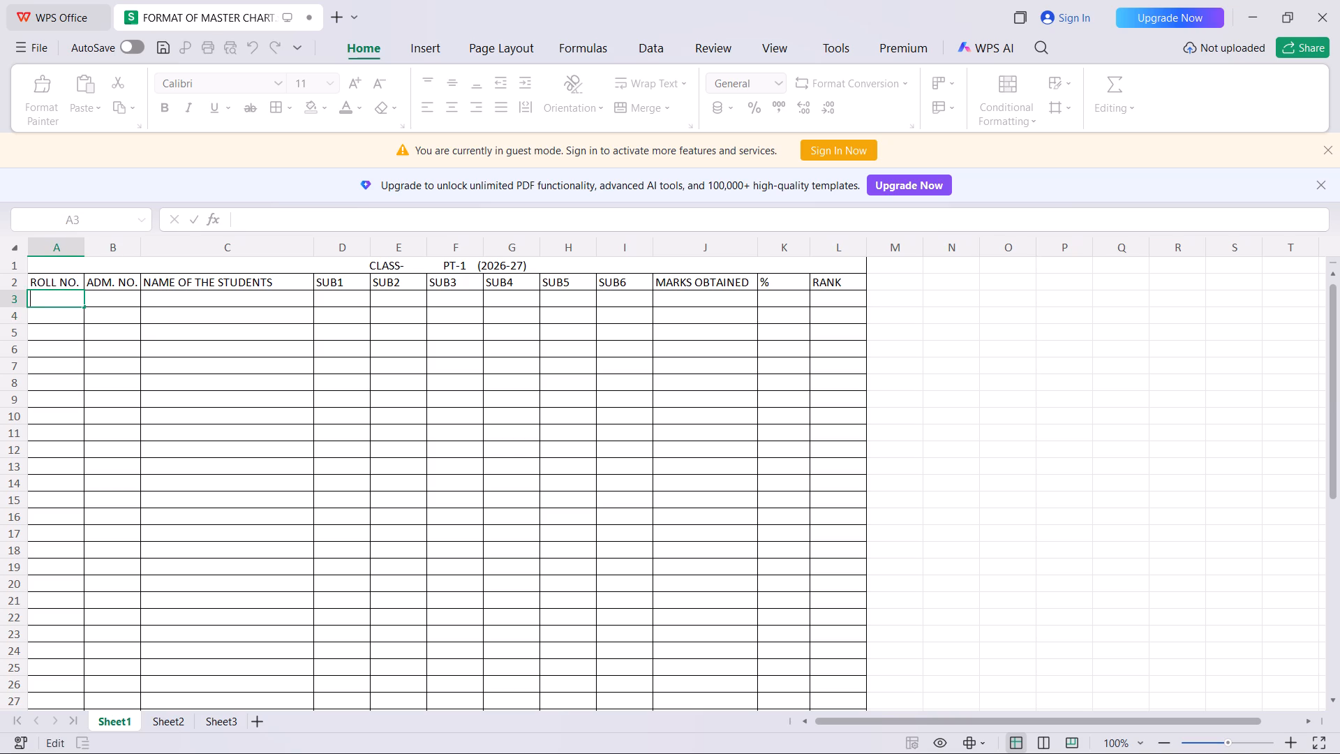
pyautogui.press('1')
pyautogui.click(241, 324)
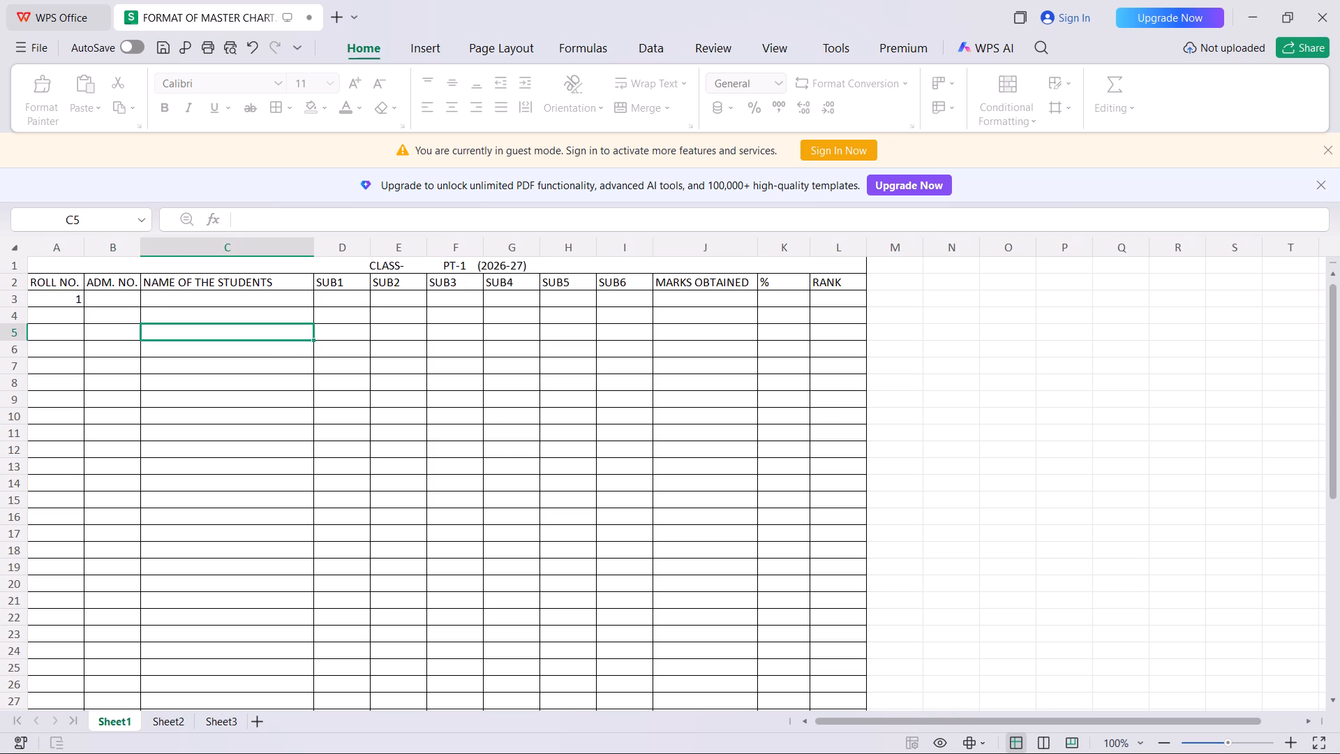
pyautogui.click(68, 306)
pyautogui.click(66, 311)
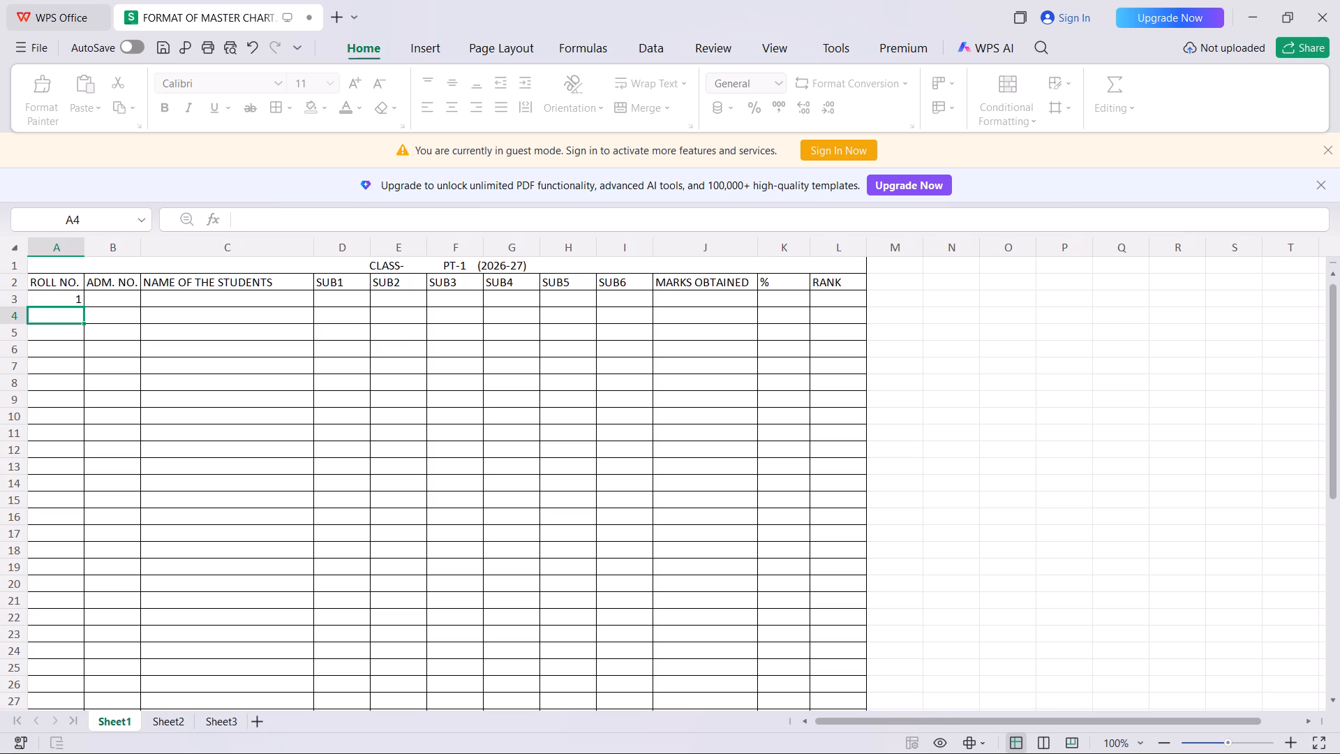
pyautogui.press('2')
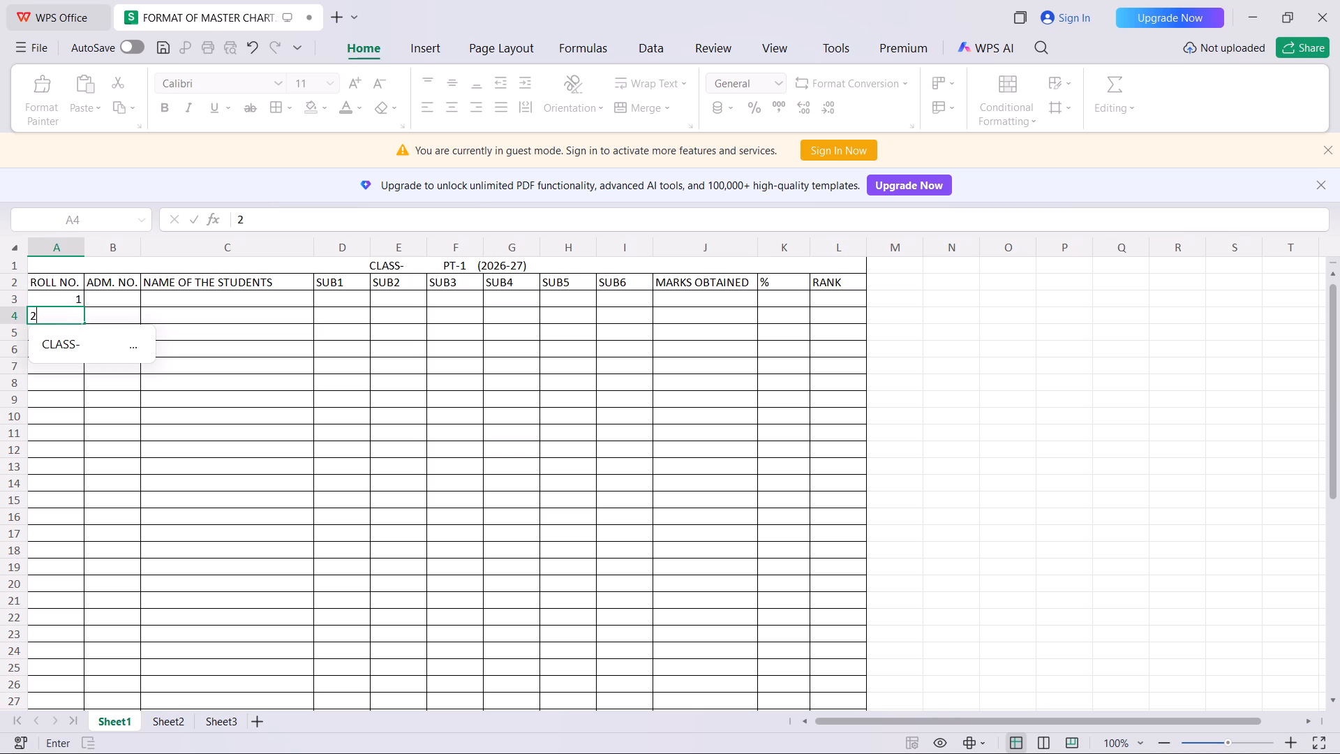
pyautogui.click(223, 334)
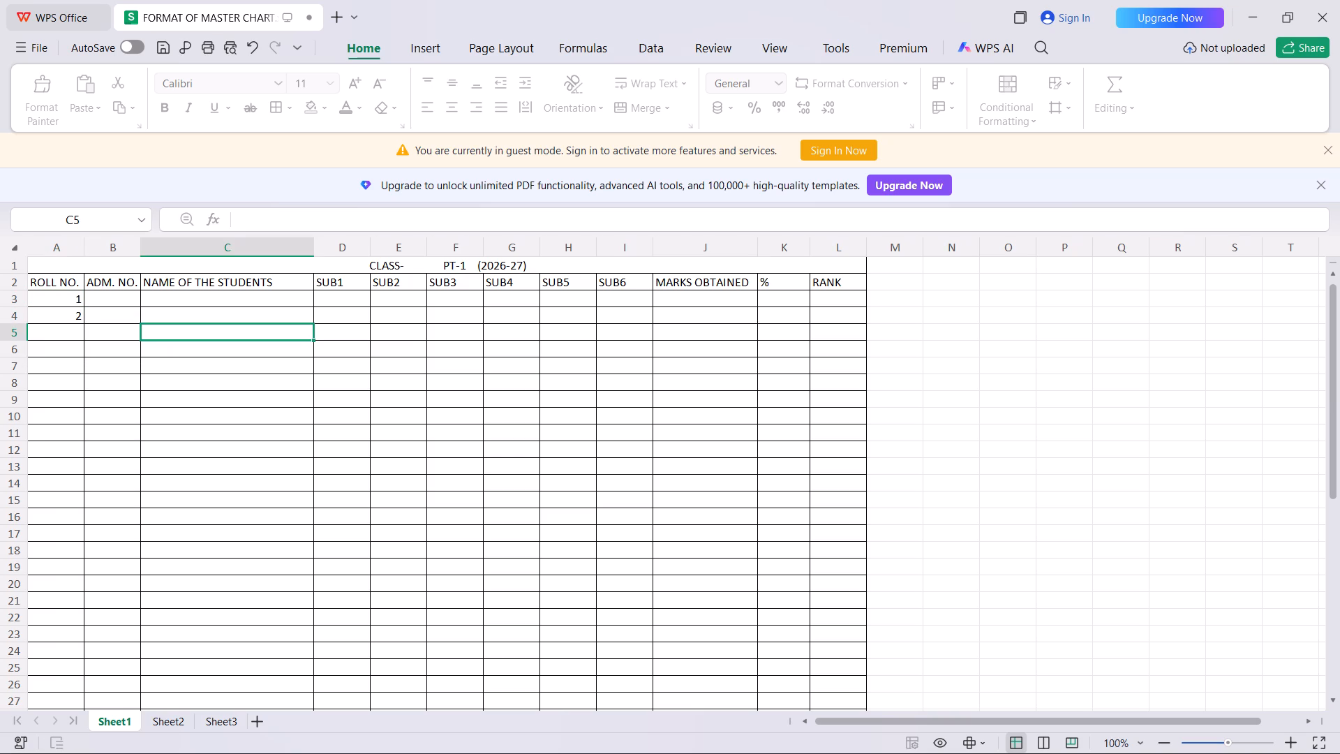
pyautogui.click(71, 339)
pyautogui.press('3')
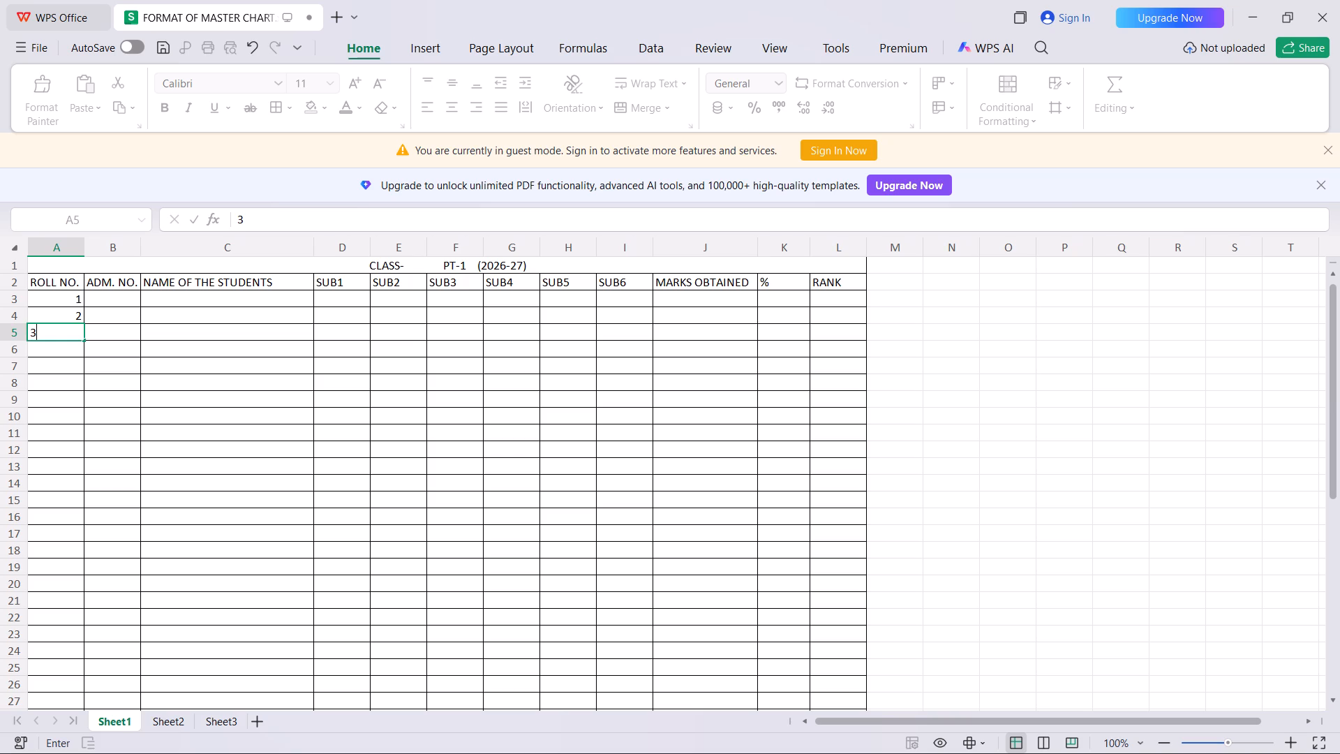
pyautogui.press('Down')
pyautogui.press('4')
pyautogui.press('Down')
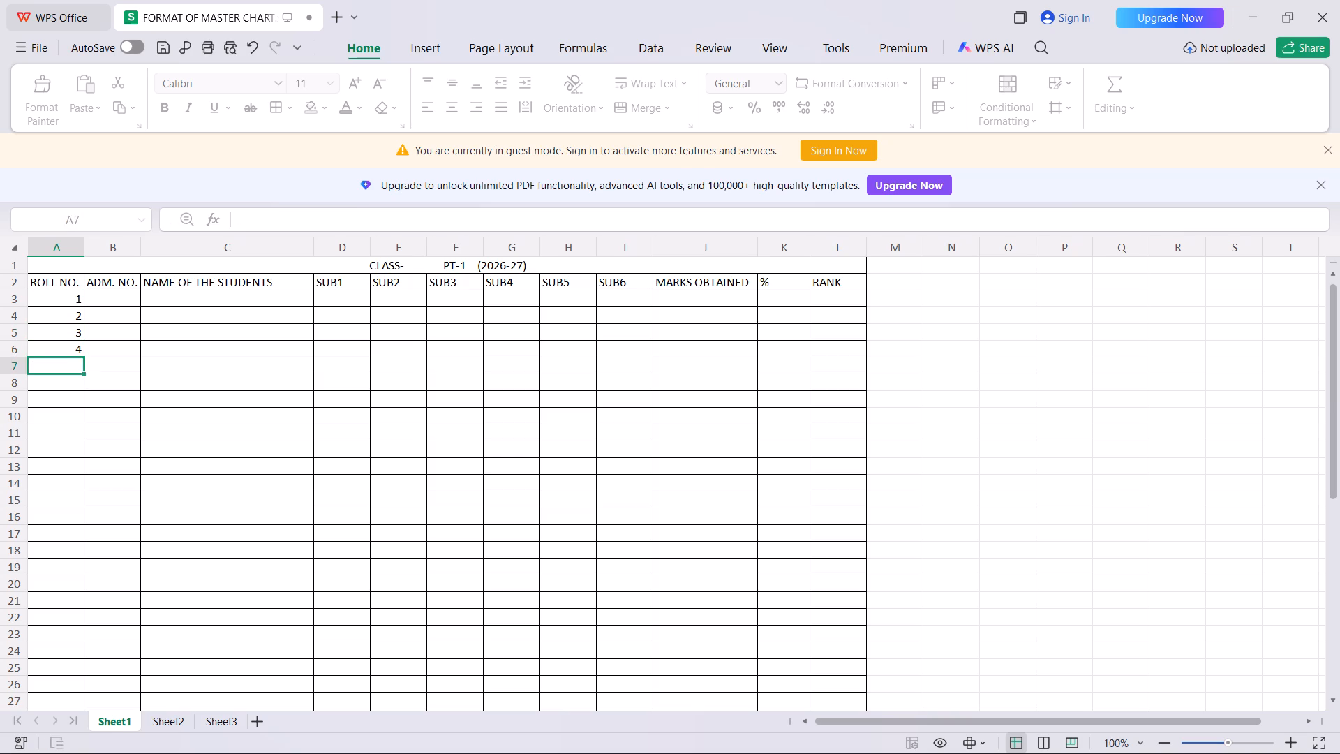
pyautogui.press('5')
pyautogui.press('Down')
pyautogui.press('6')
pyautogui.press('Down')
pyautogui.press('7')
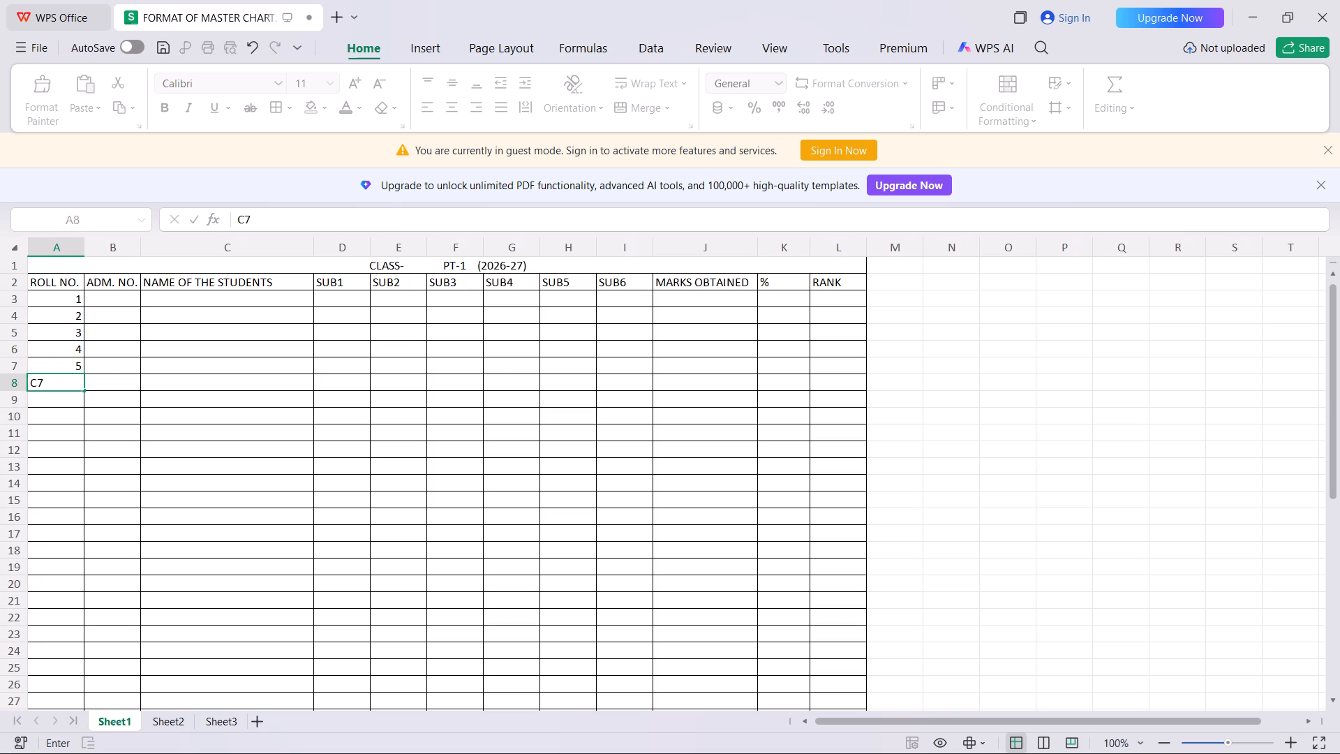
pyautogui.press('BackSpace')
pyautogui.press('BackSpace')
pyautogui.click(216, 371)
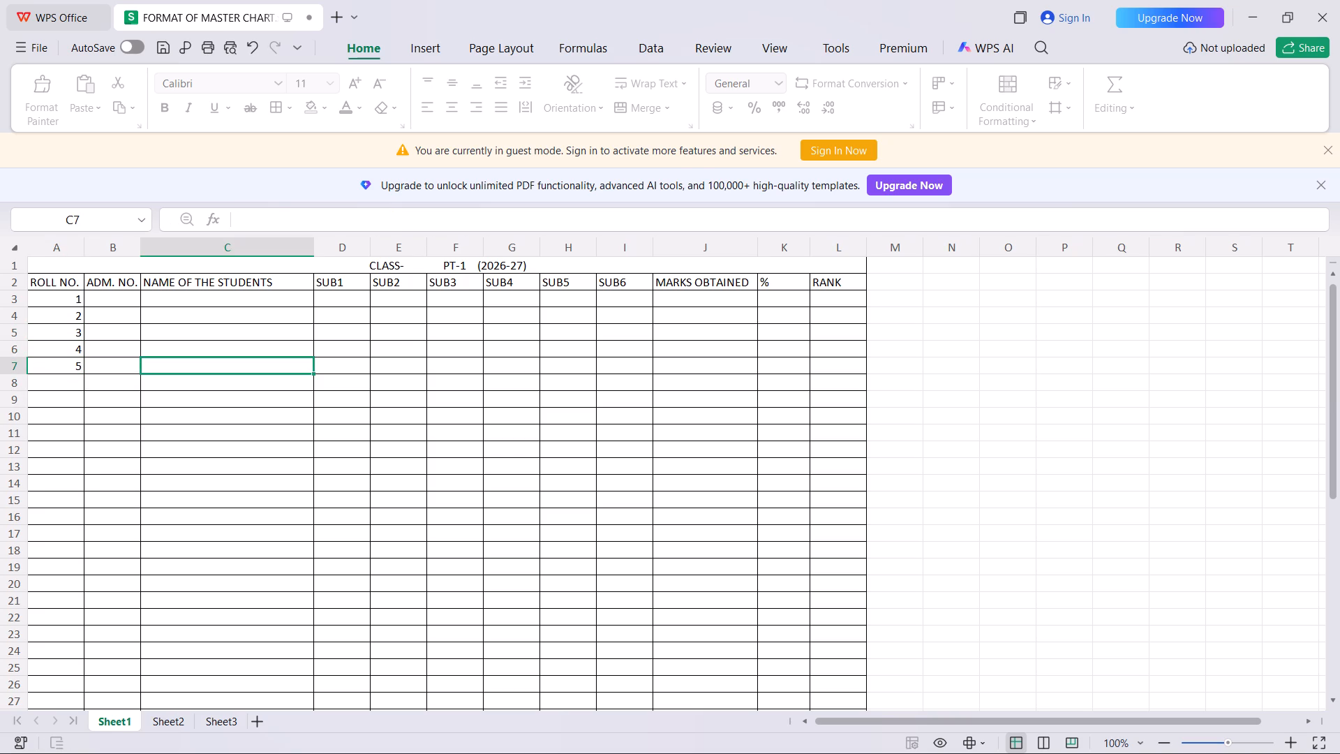
# Extend the roll number series from cells A3:A7 down to row 50, ending at 48.
pyautogui.moveTo(63, 296); pyautogui.dragTo(63, 362)
pyautogui.moveTo(84, 374); pyautogui.dragTo(70, 720)
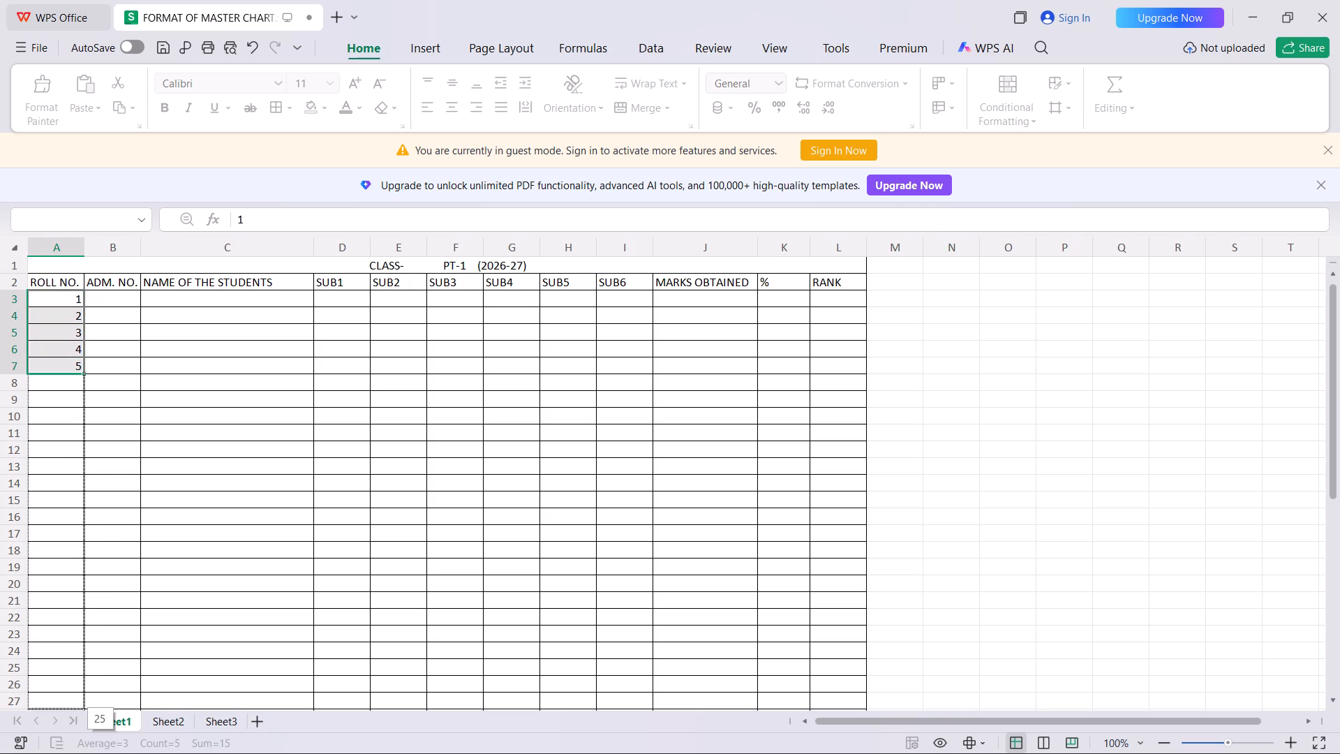
pyautogui.moveTo(70, 720); pyautogui.dragTo(69, 752)
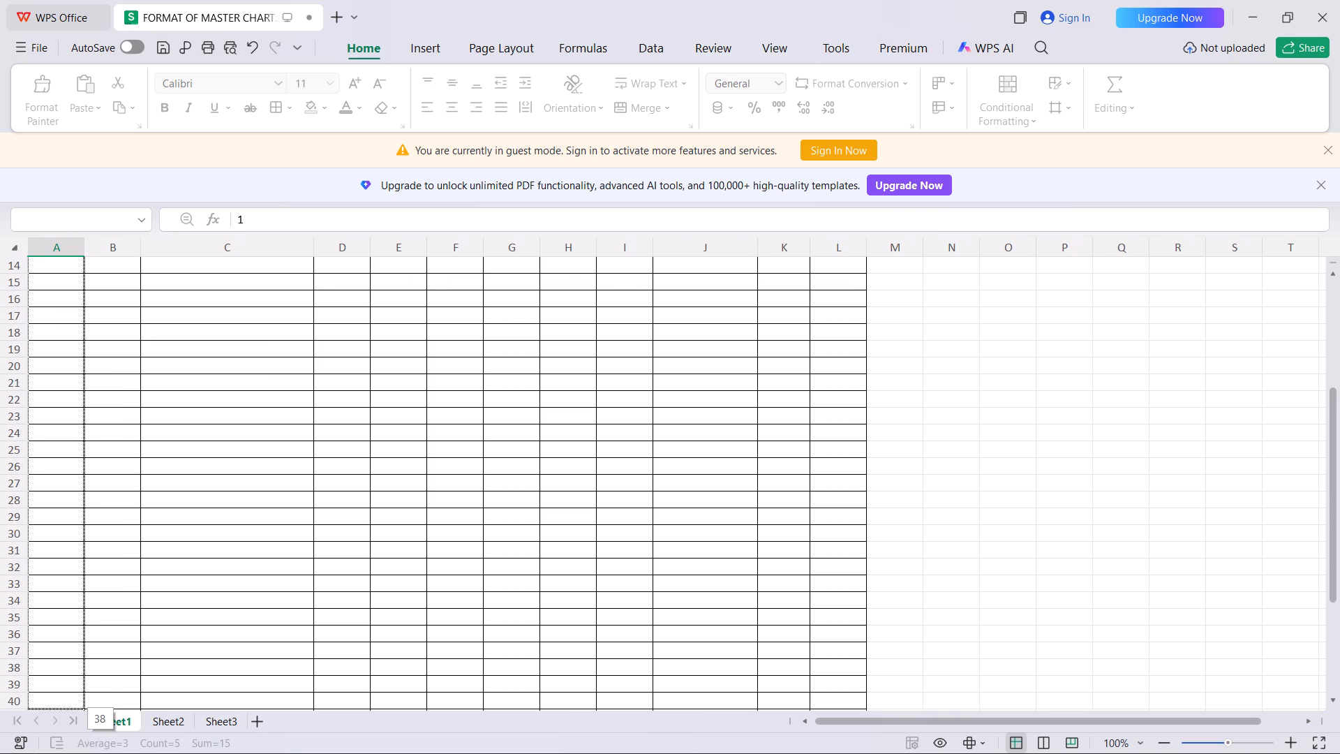
pyautogui.moveTo(69, 752); pyautogui.dragTo(77, 637)
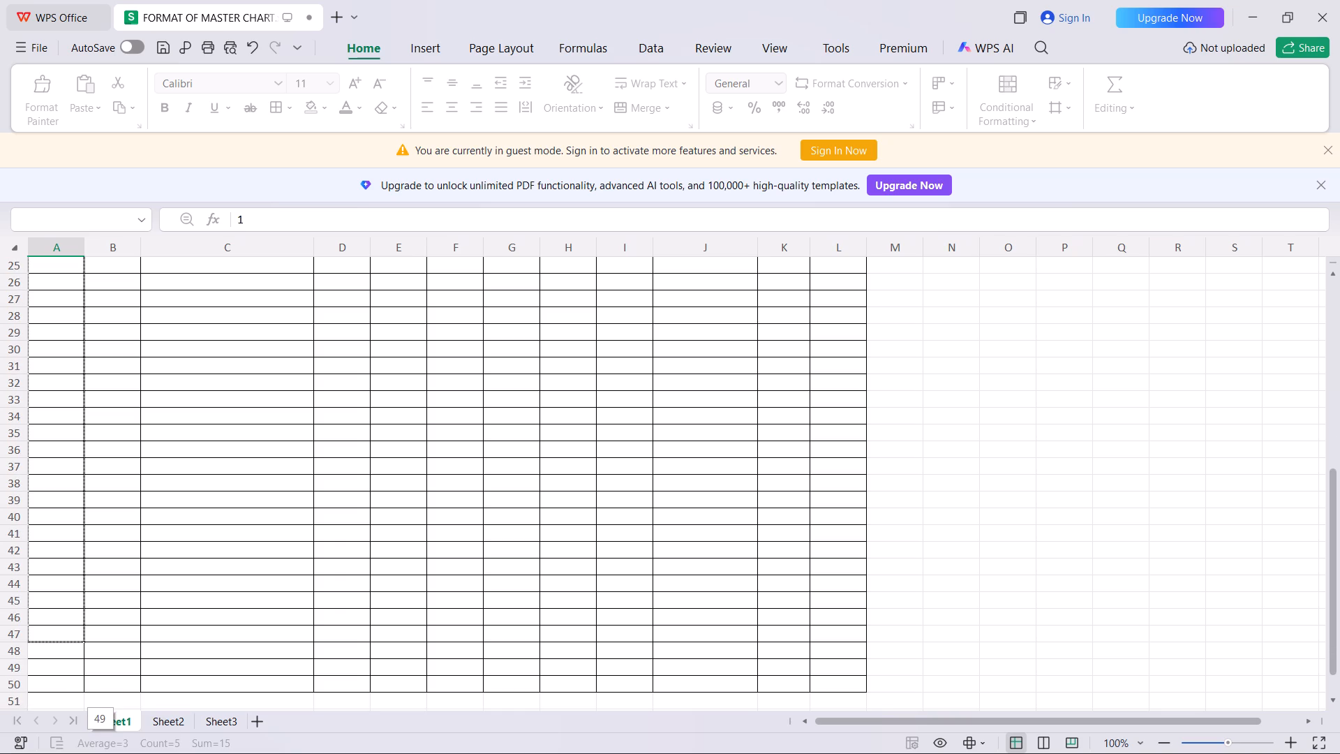
pyautogui.moveTo(77, 637); pyautogui.dragTo(84, 575)
pyautogui.moveTo(84, 575); pyautogui.dragTo(76, 317)
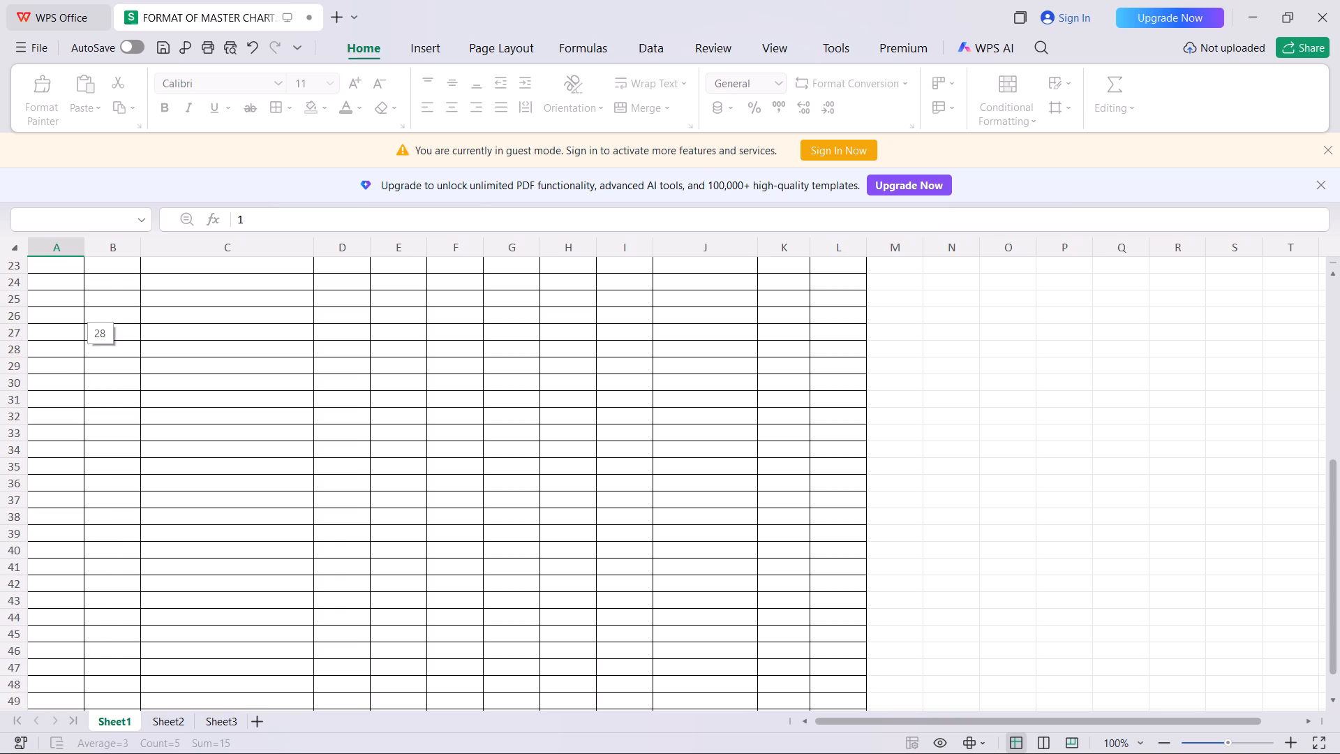
pyautogui.moveTo(76, 317); pyautogui.dragTo(62, 590)
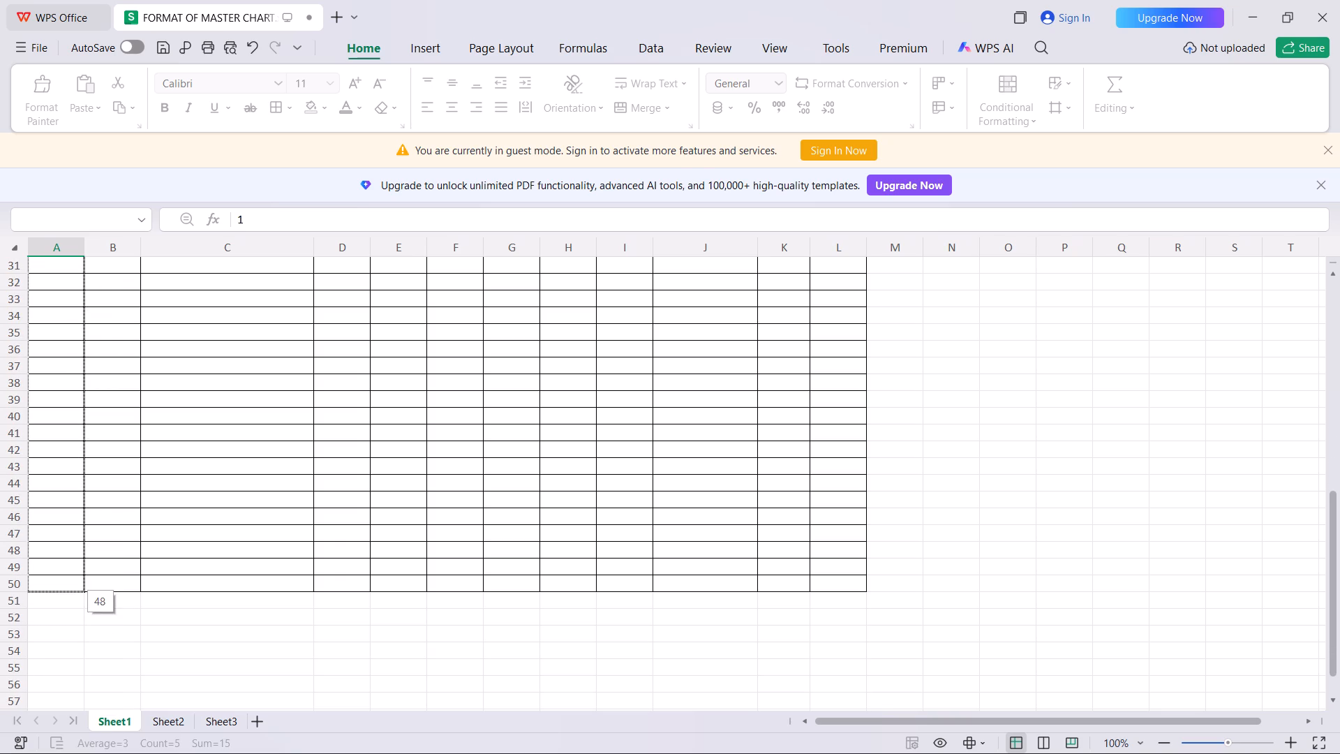
pyautogui.moveTo(62, 590); pyautogui.dragTo(62, 589)
pyautogui.scroll(3, 206, 586)
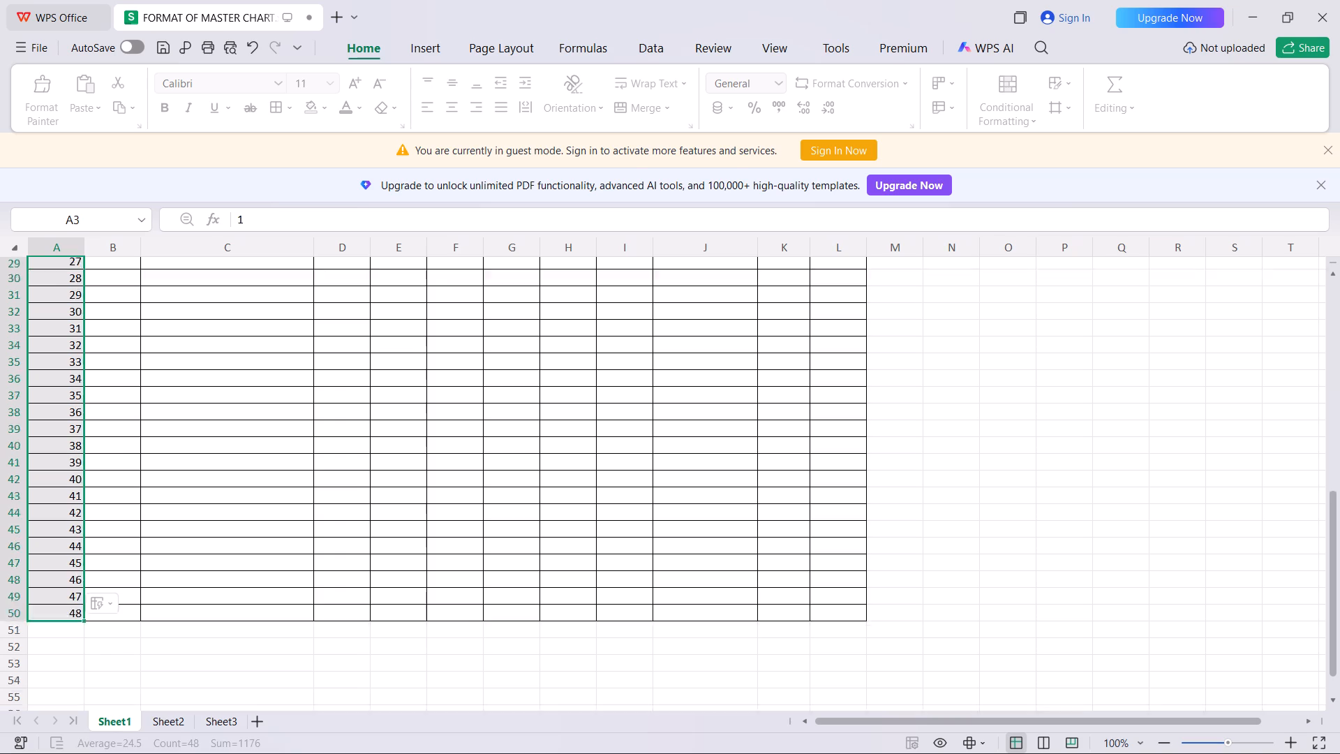
pyautogui.scroll(5, 206, 586)
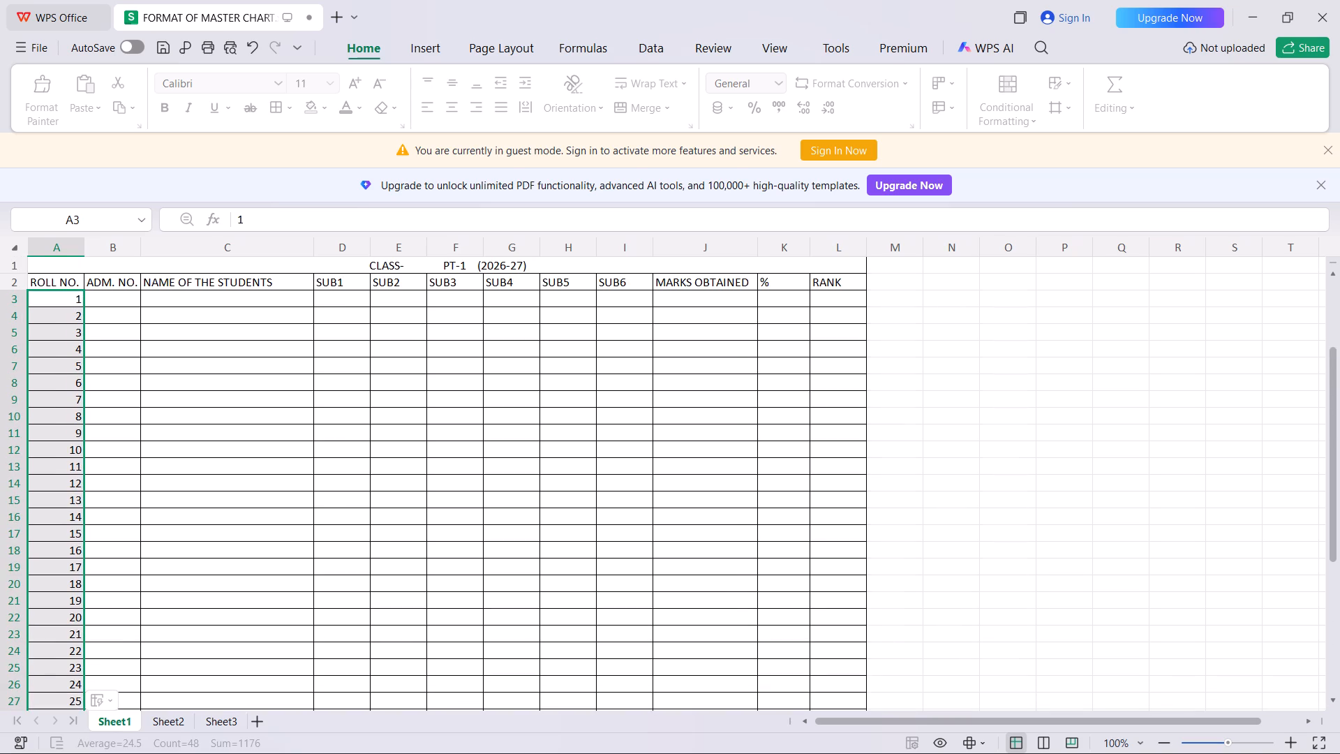
pyautogui.click(120, 297)
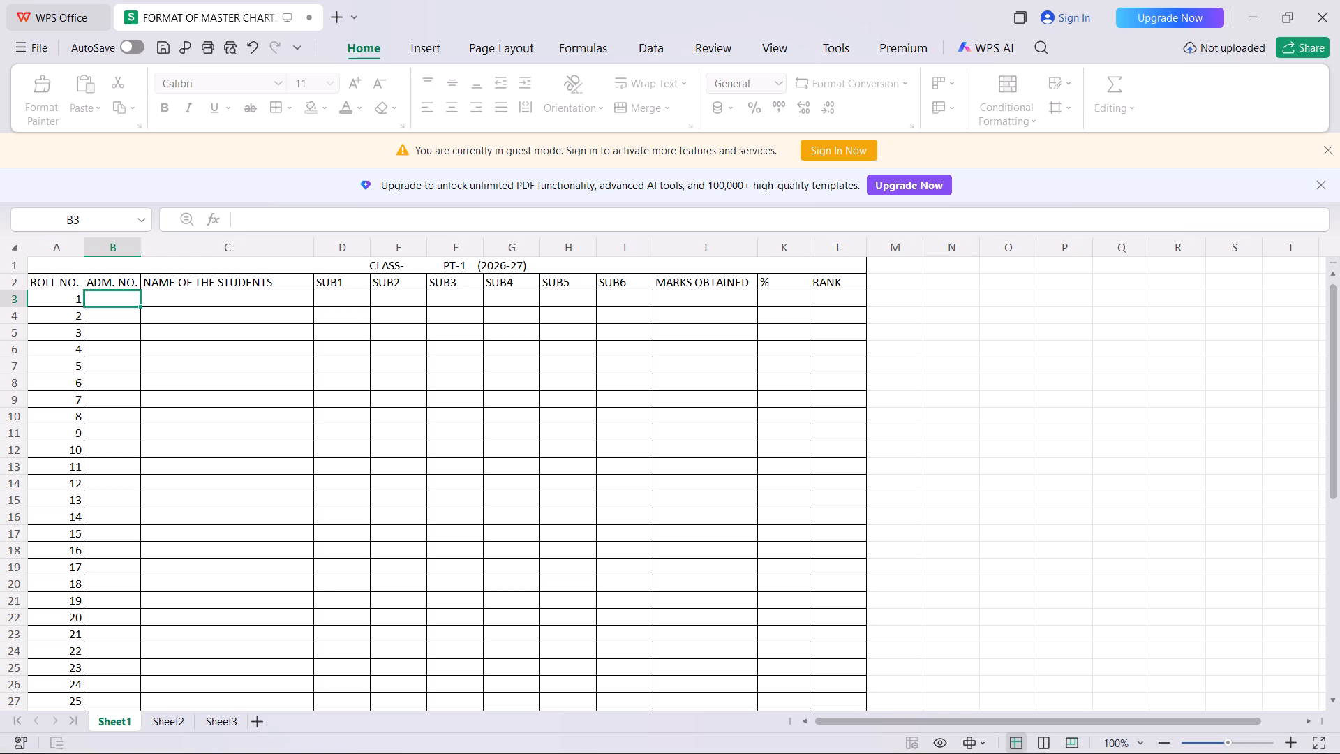
# Switch to File Explorer and look through the files in the Downloads folder.
pyautogui.click(634, 742)
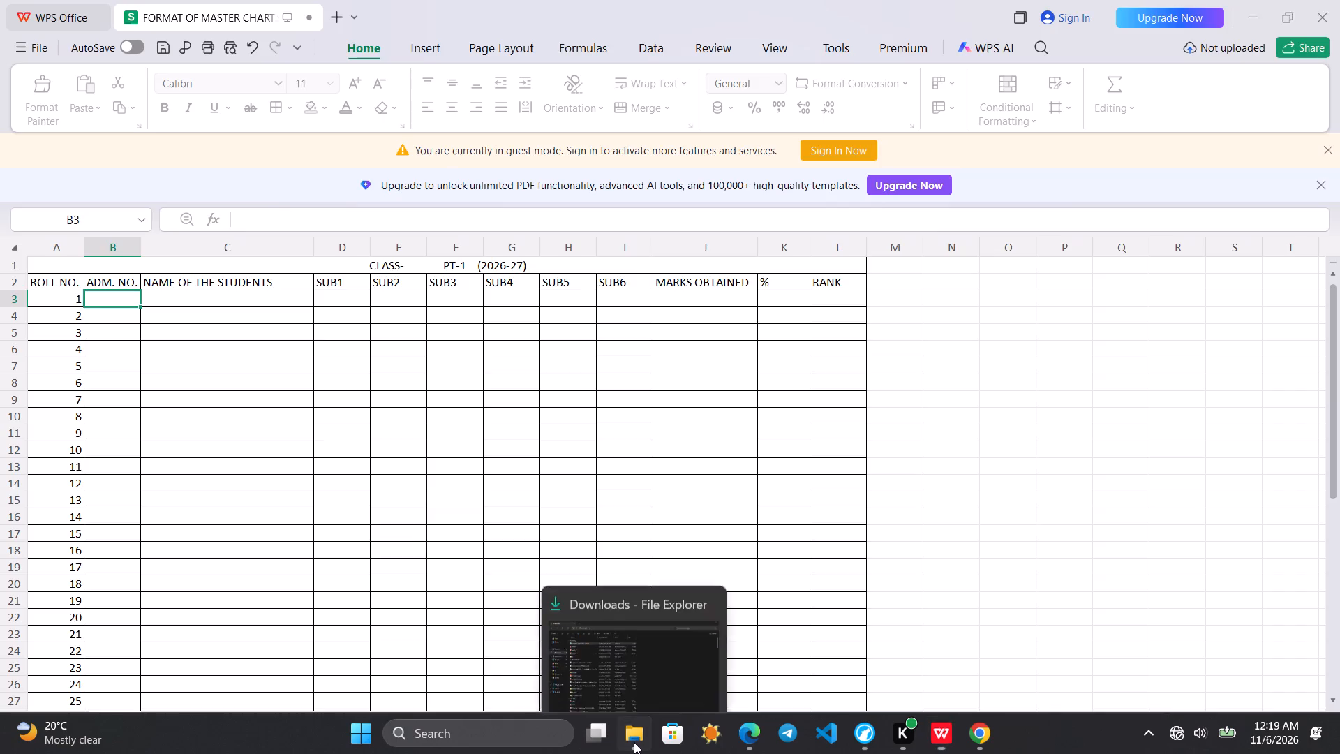
pyautogui.scroll(-2, 394, 467)
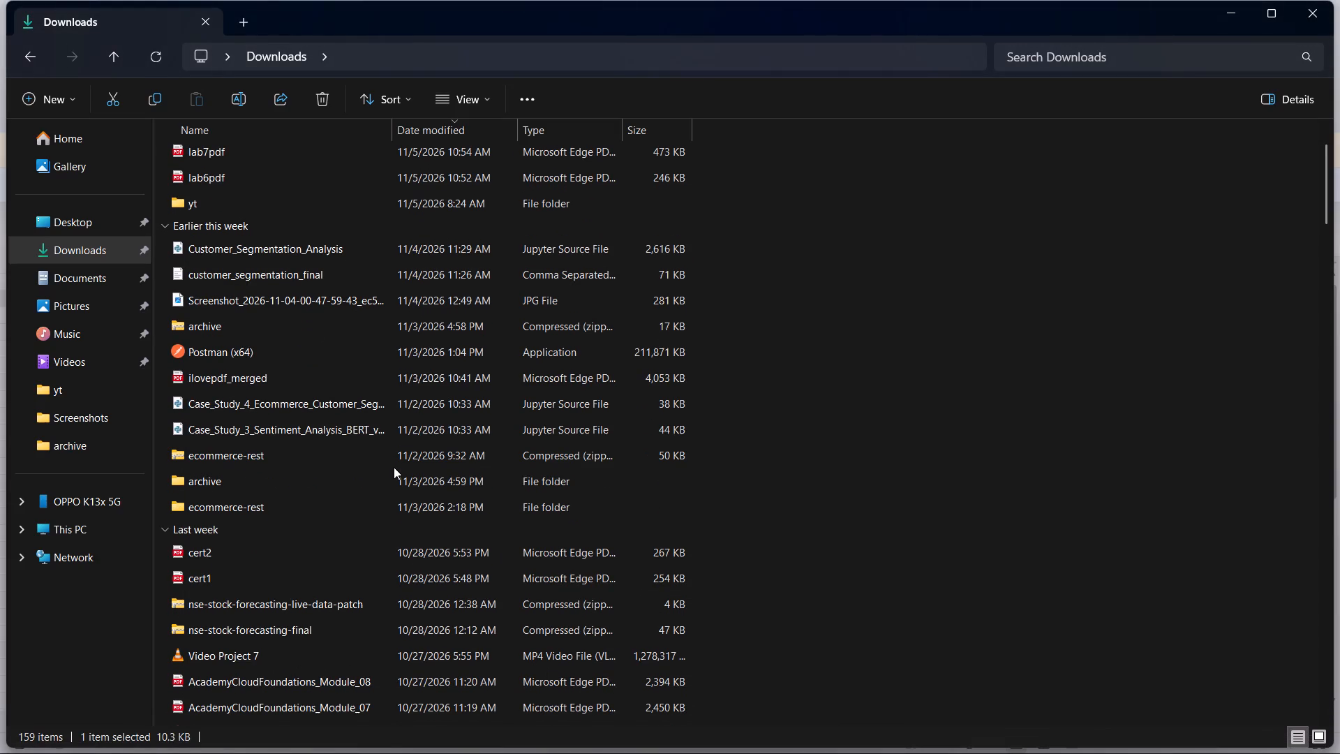
pyautogui.scroll(-2, 394, 467)
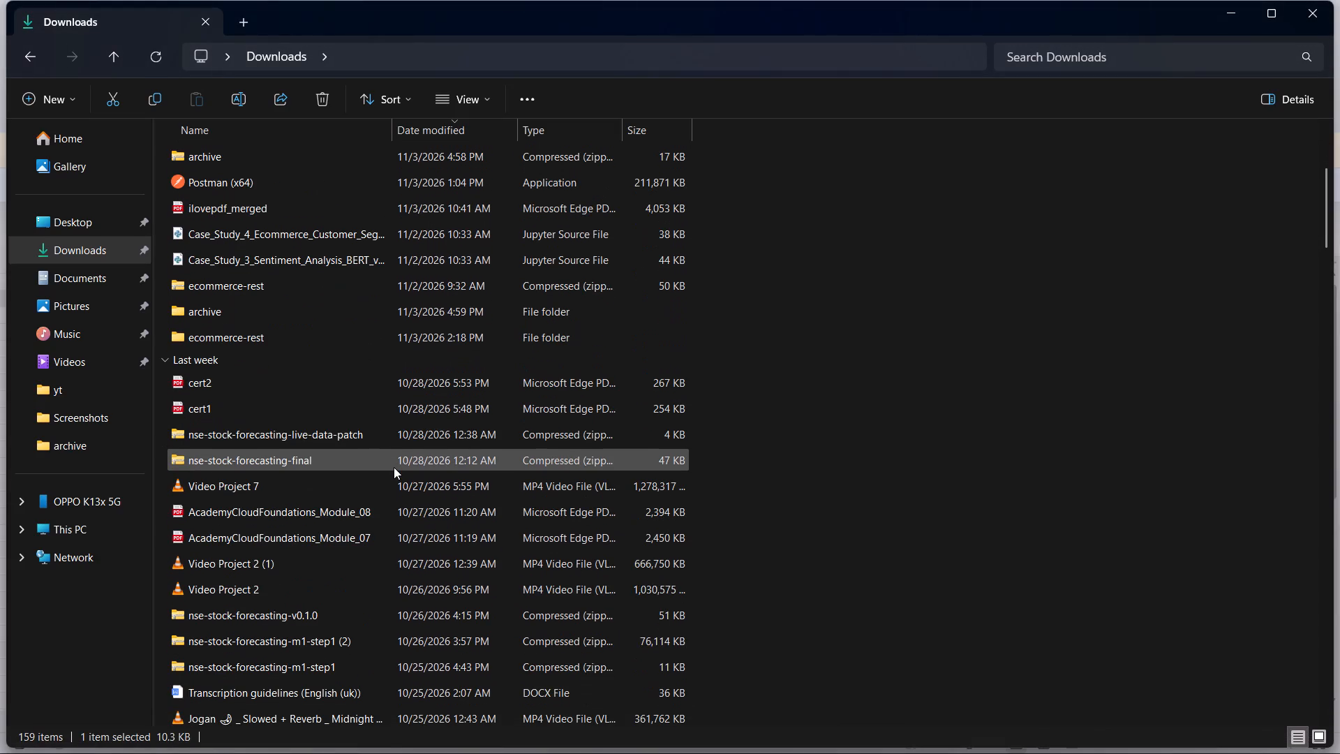
pyautogui.scroll(-2, 394, 467)
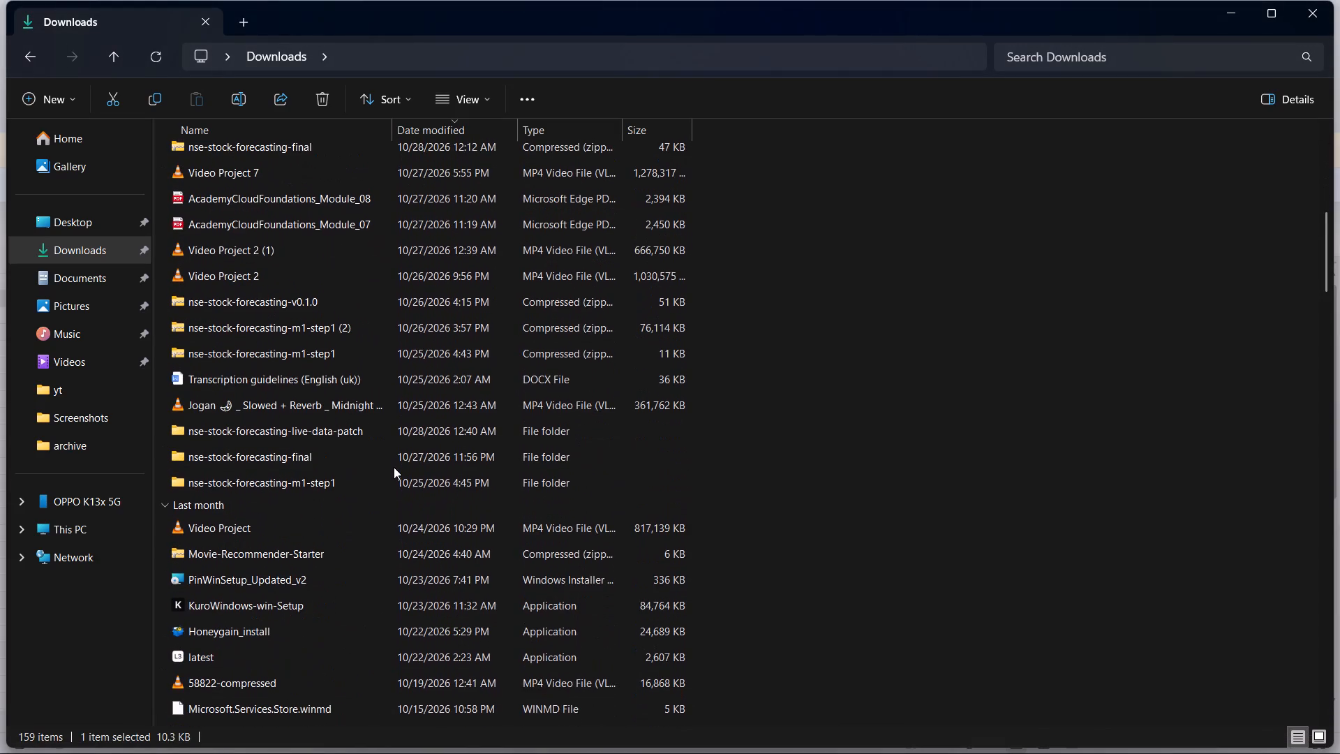
pyautogui.scroll(-2, 394, 467)
# Look further down the Downloads folder through the older files from last month.
pyautogui.scroll(-3, 394, 467)
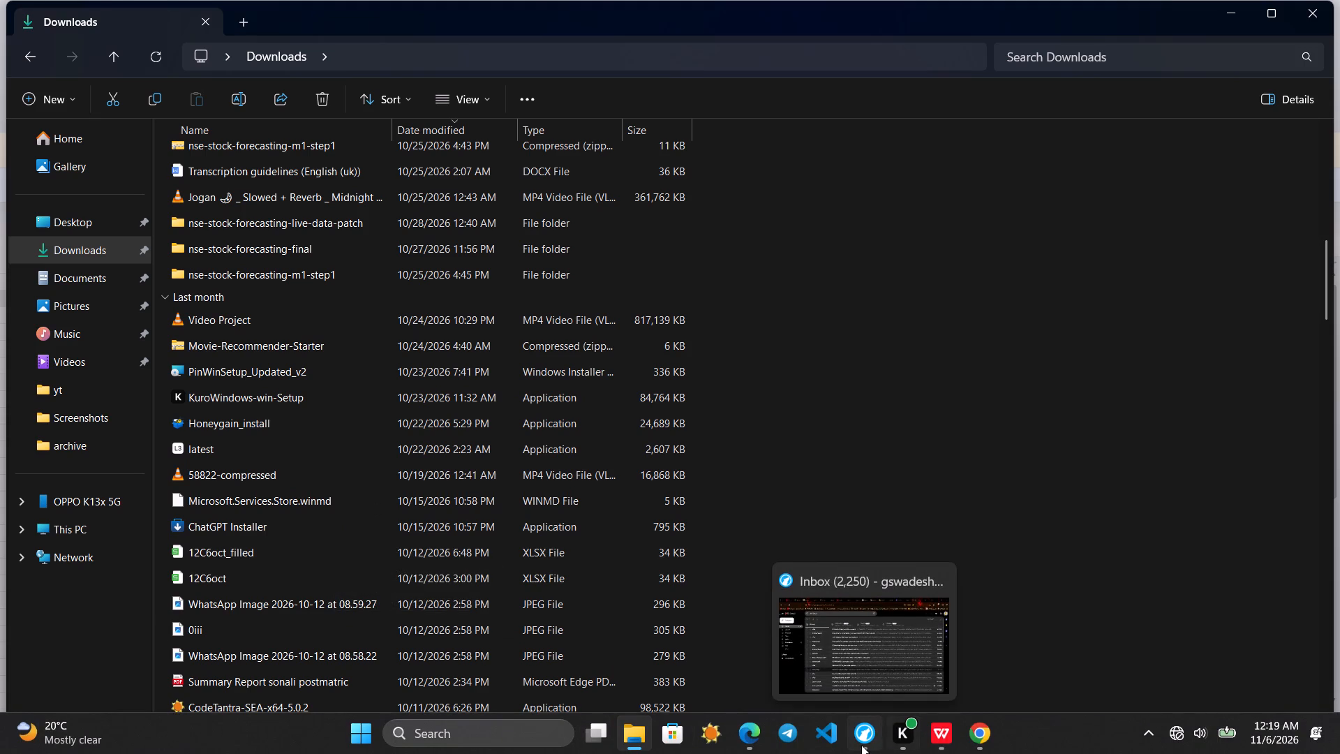
# Switch from File Explorer to the web browser window showing the Gmail inbox.
pyautogui.click(861, 745)
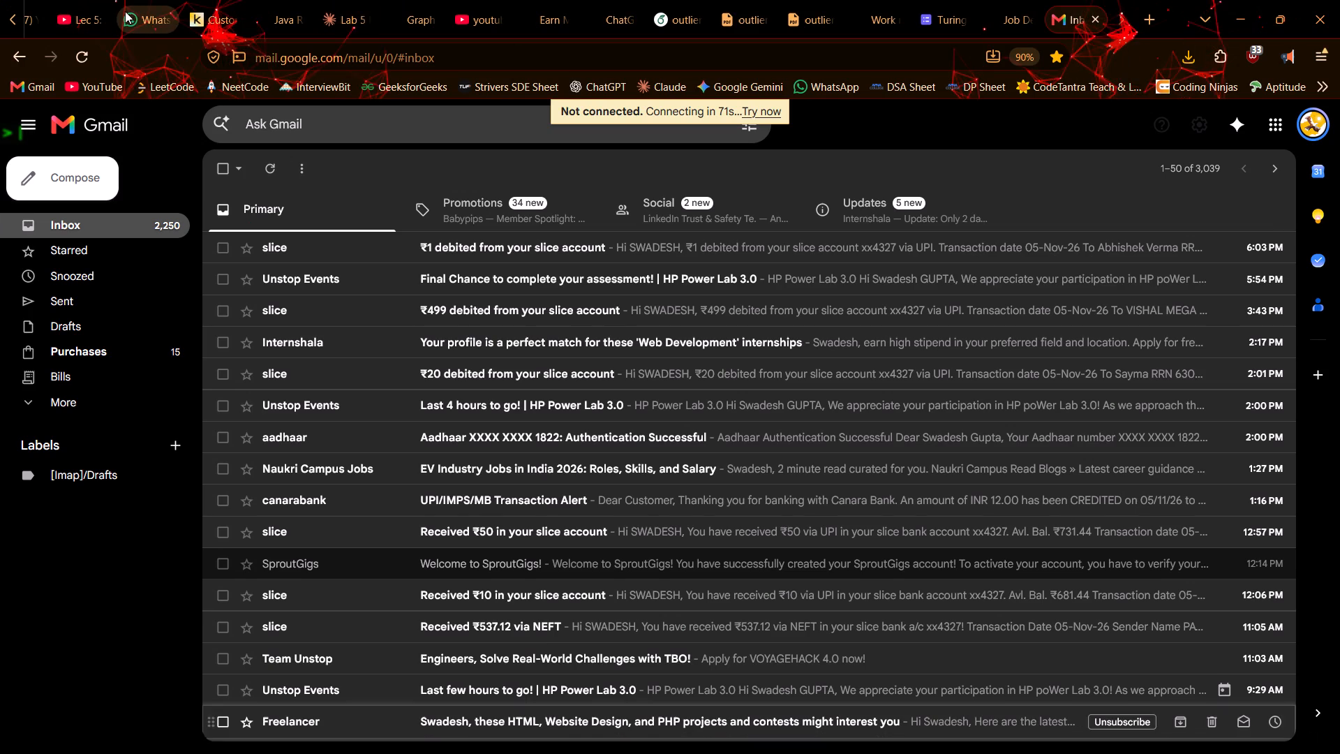
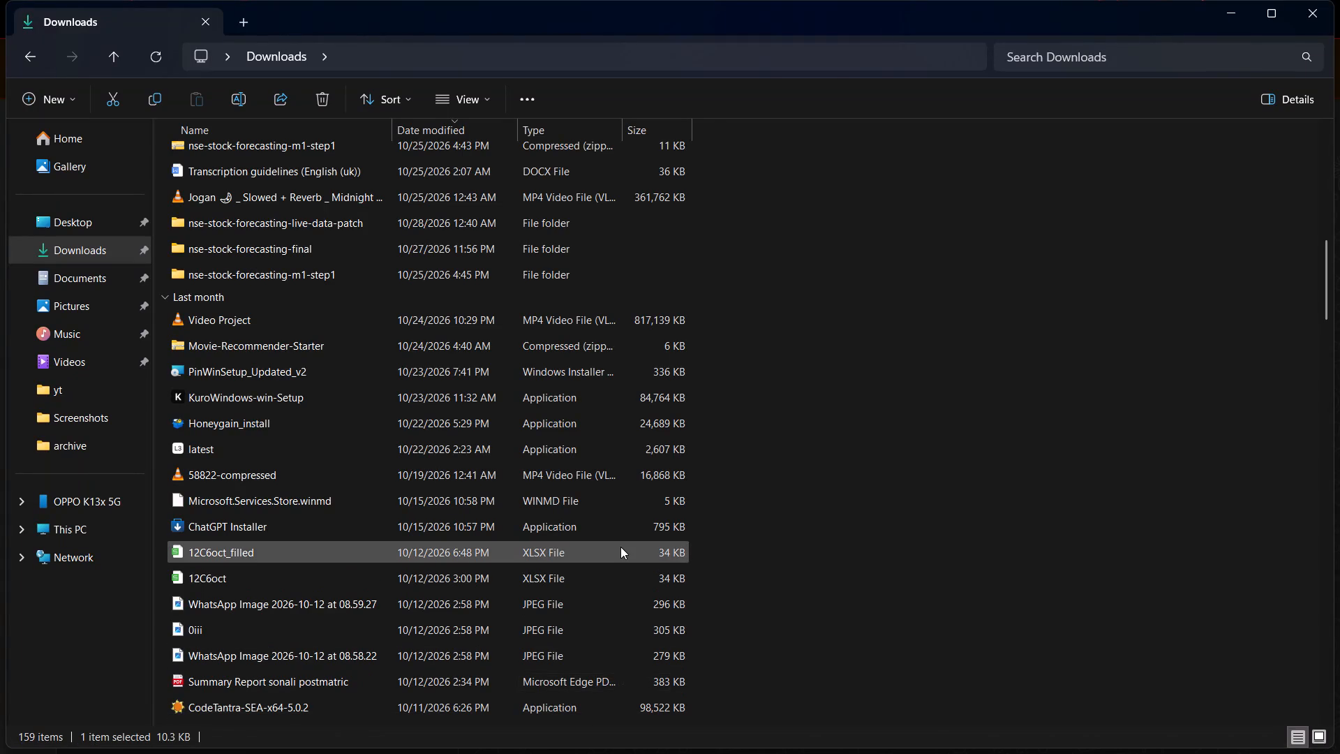
# Find the 12C6oct_filled workbook in the Downloads folder and open it in WPS Office.
pyautogui.scroll(3, 516, 179)
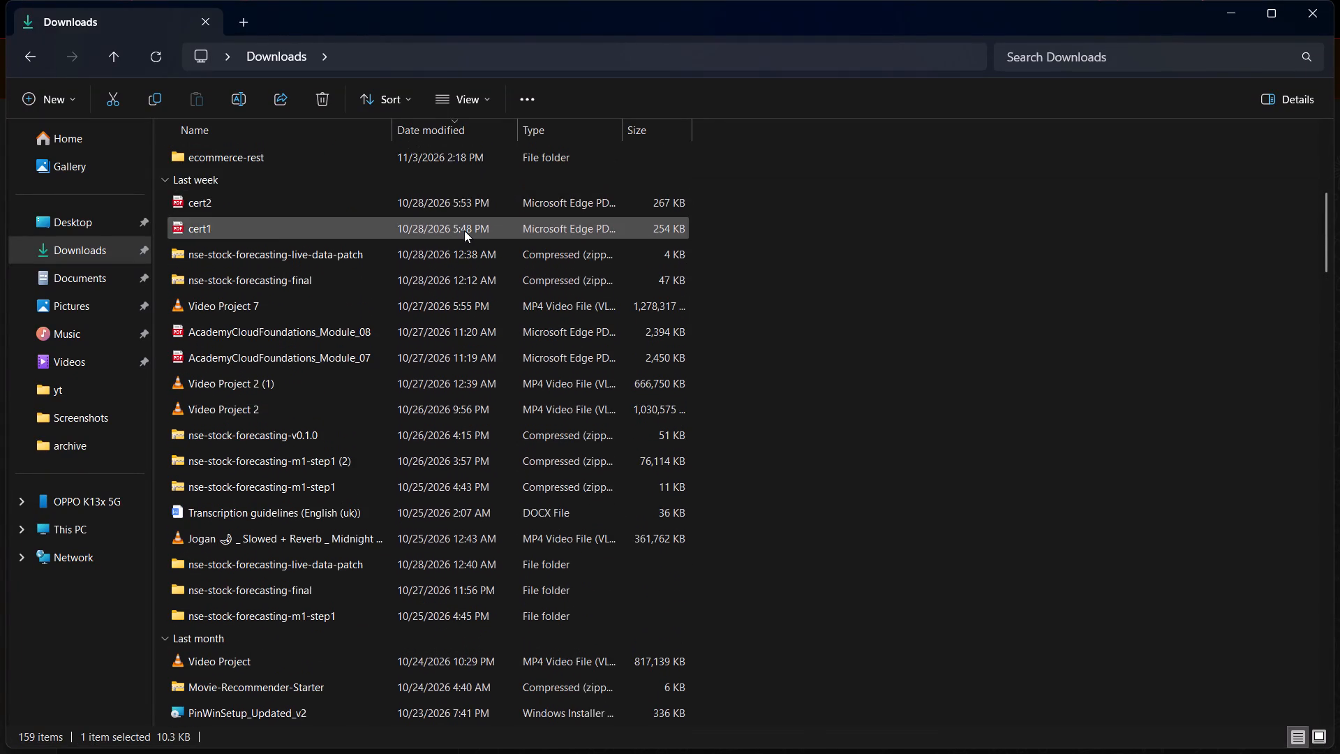
pyautogui.scroll(-4, 464, 230)
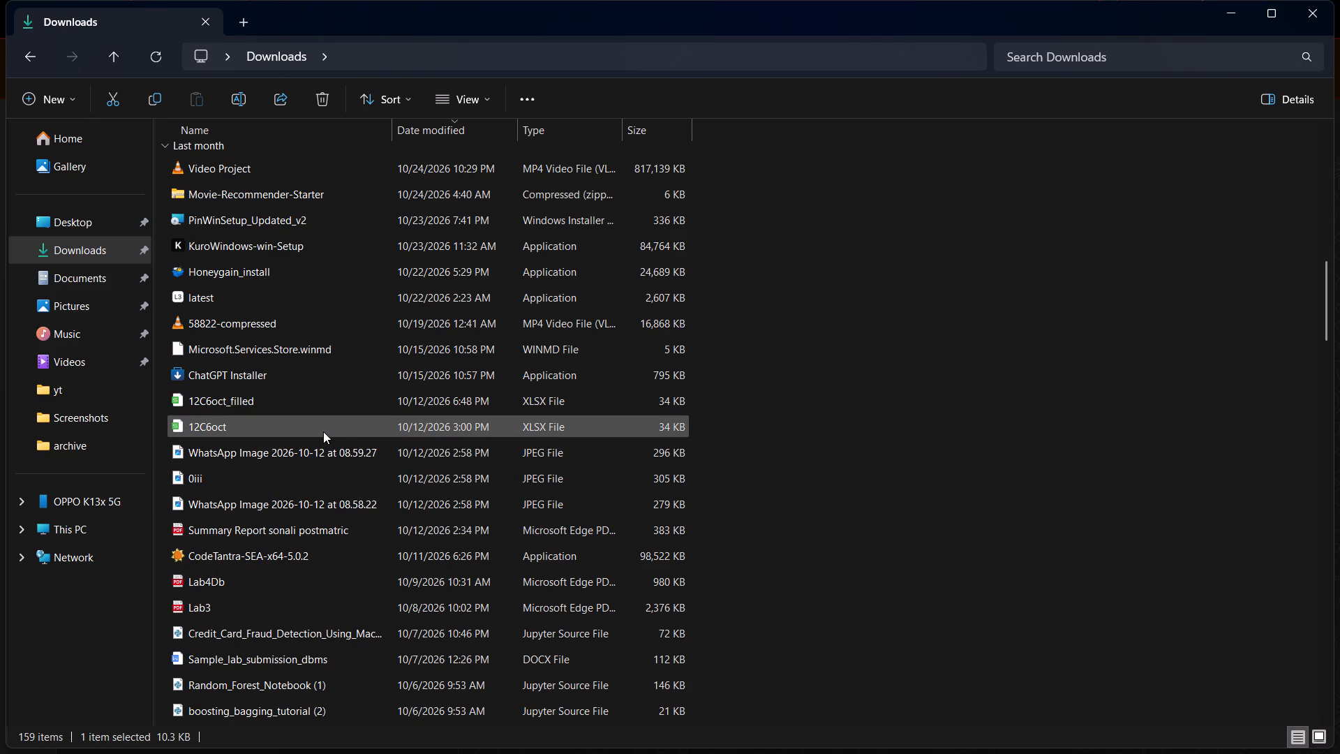
pyautogui.click(295, 399)
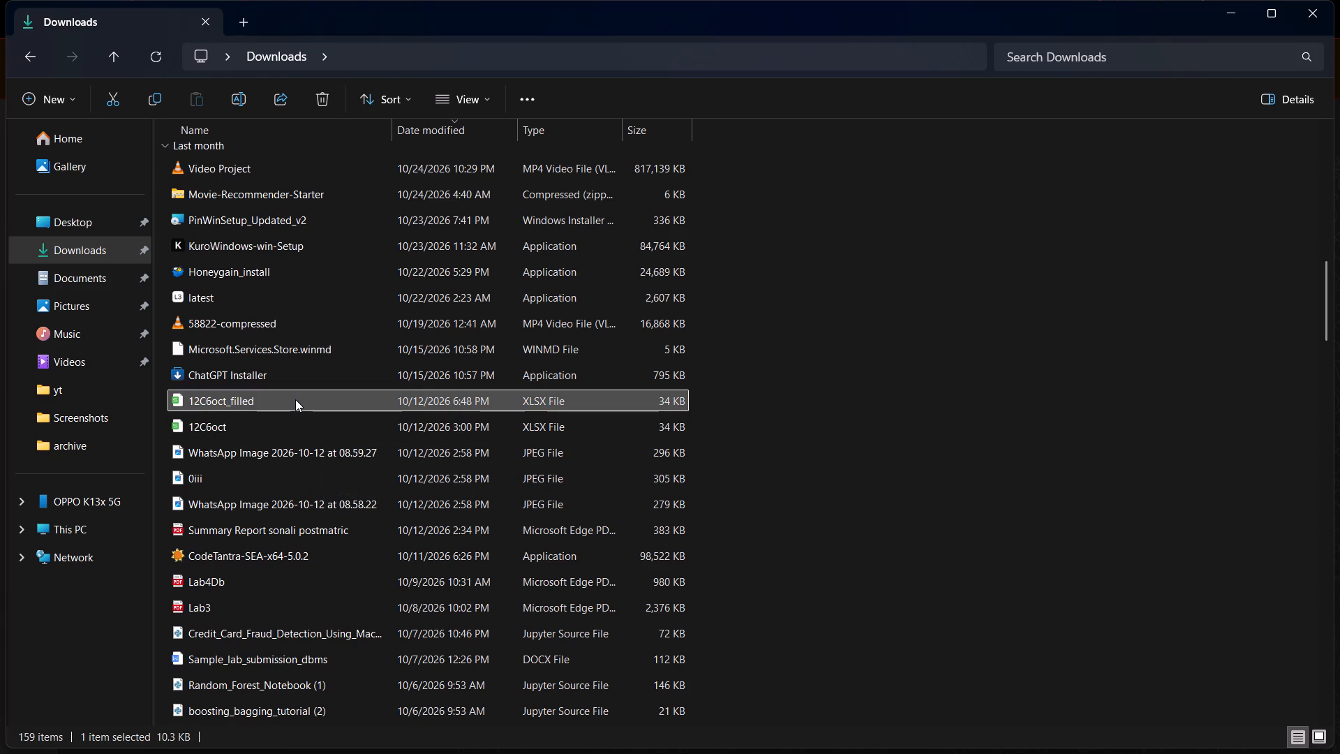
pyautogui.doubleClick(296, 399)
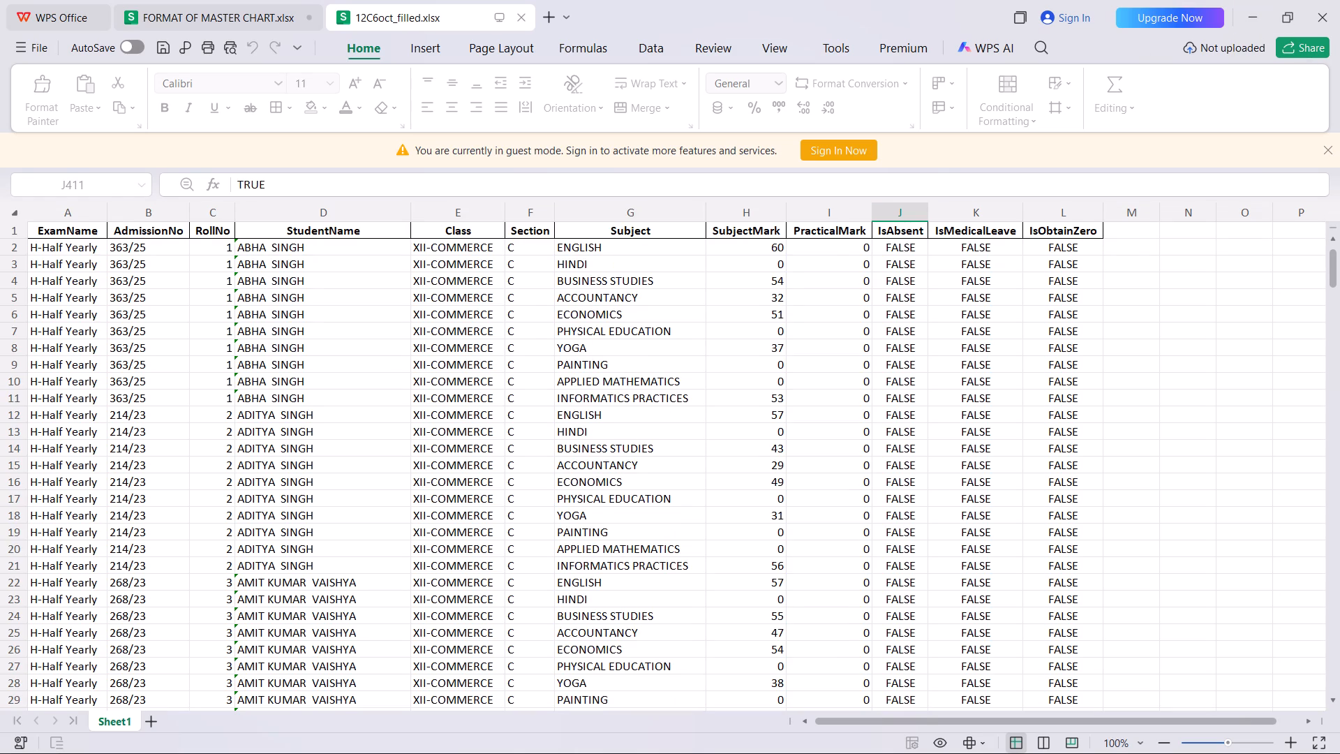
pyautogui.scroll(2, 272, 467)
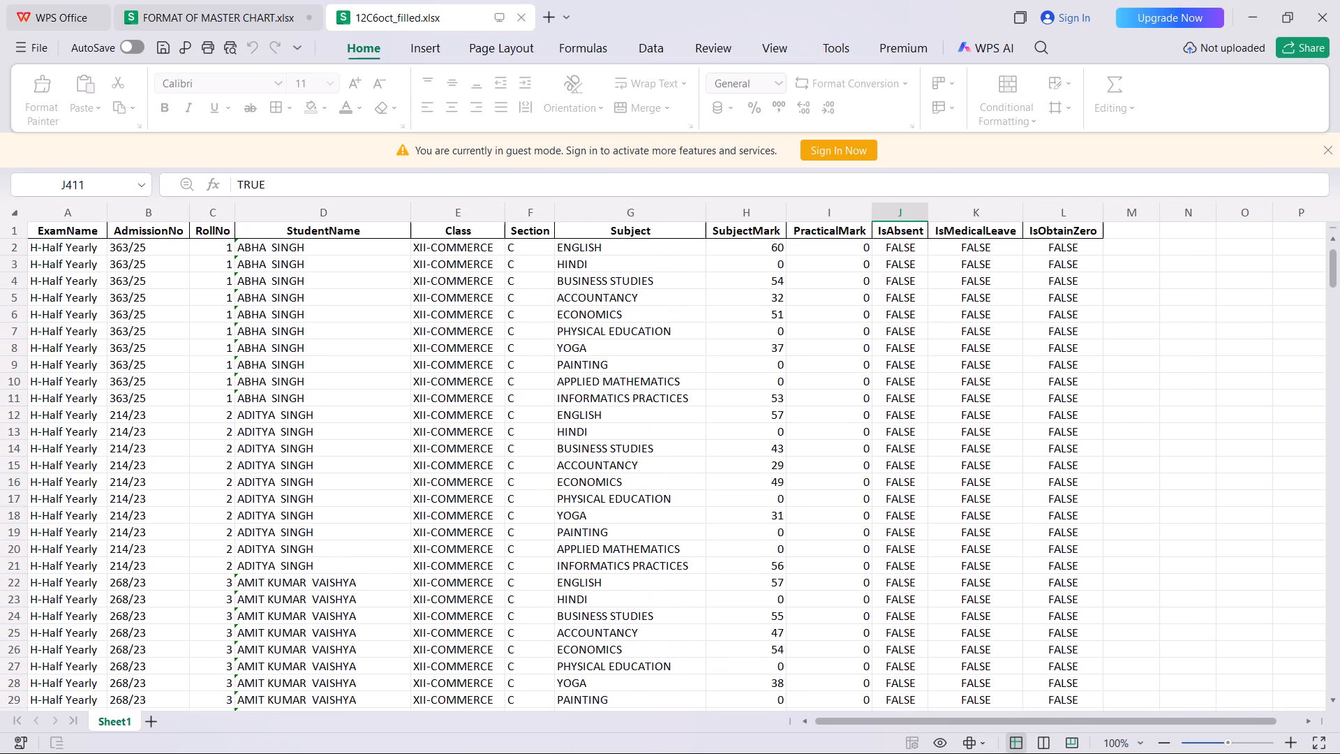
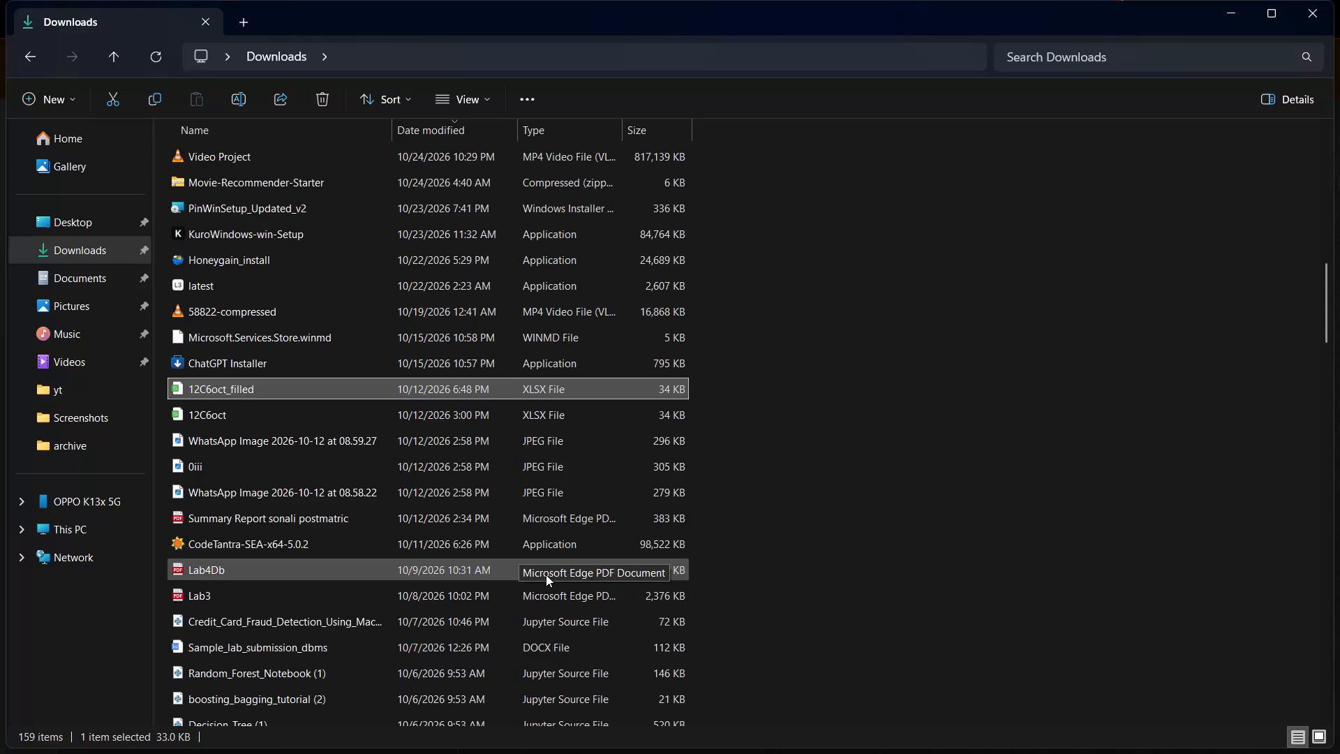
# Find the 12cPT2_corrected_final_one workbook among the September files in the Downloads folder and open it in WPS Office.
pyautogui.scroll(1, 546, 575)
pyautogui.scroll(-2, 546, 575)
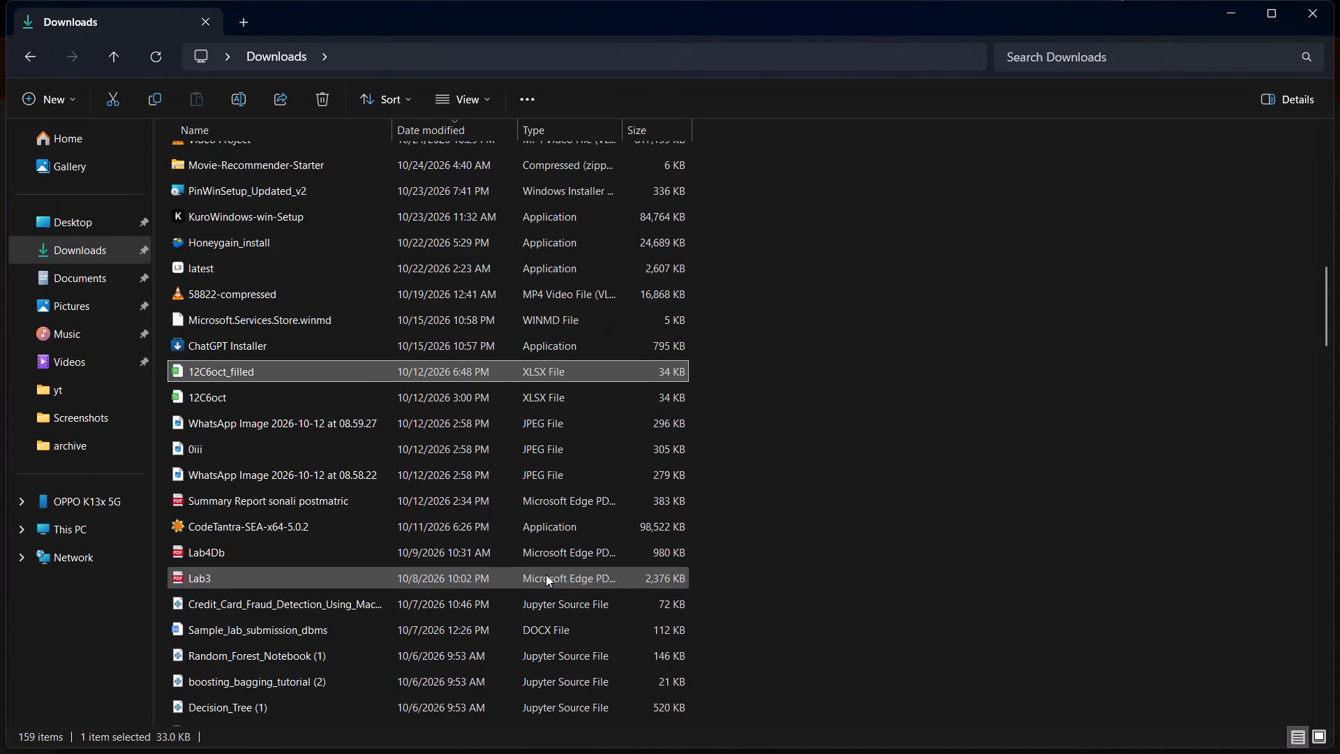
pyautogui.scroll(-2, 546, 575)
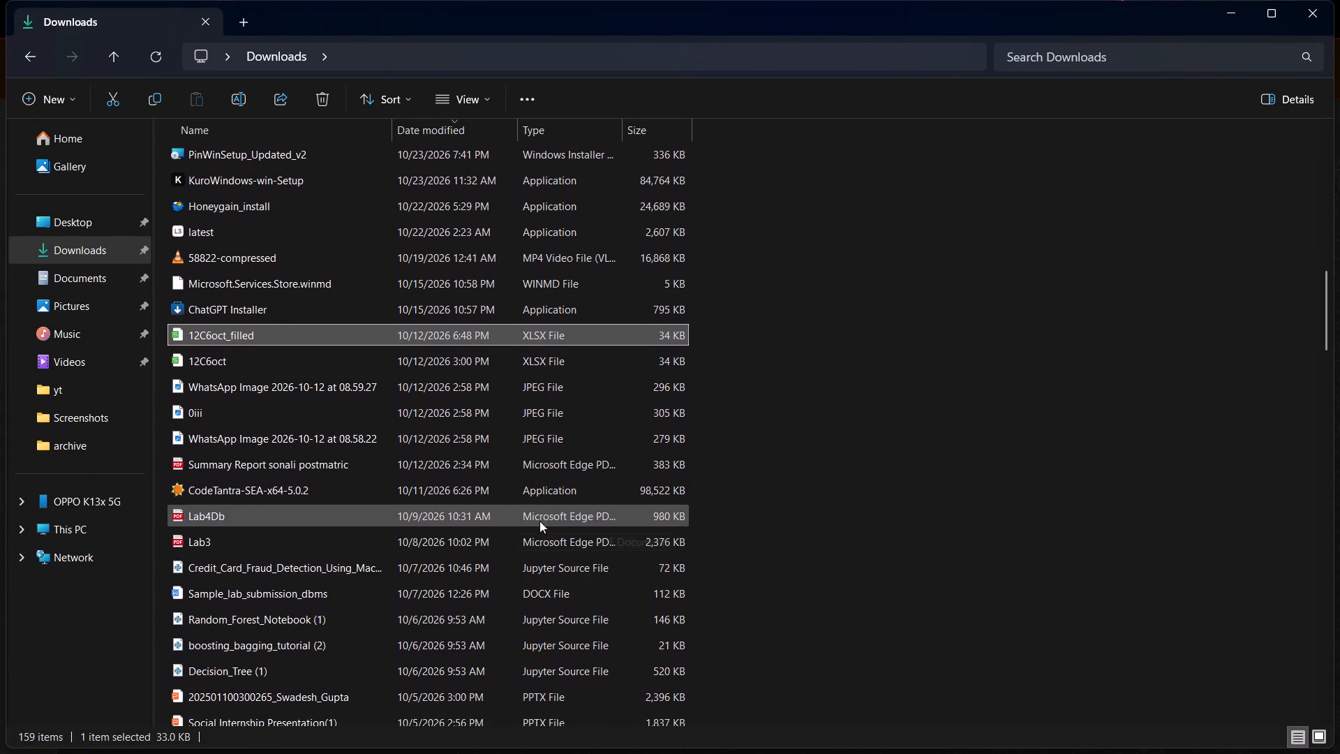
pyautogui.scroll(-2, 539, 519)
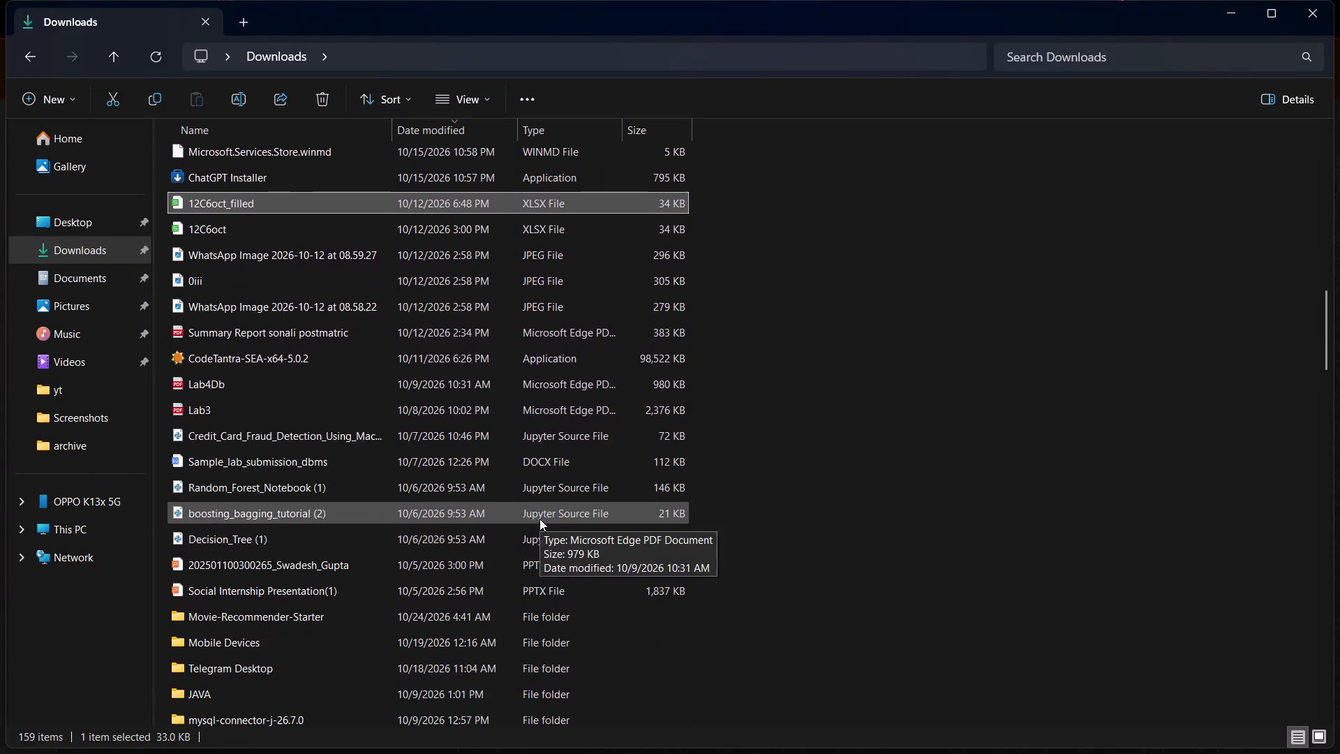
pyautogui.scroll(-4, 539, 519)
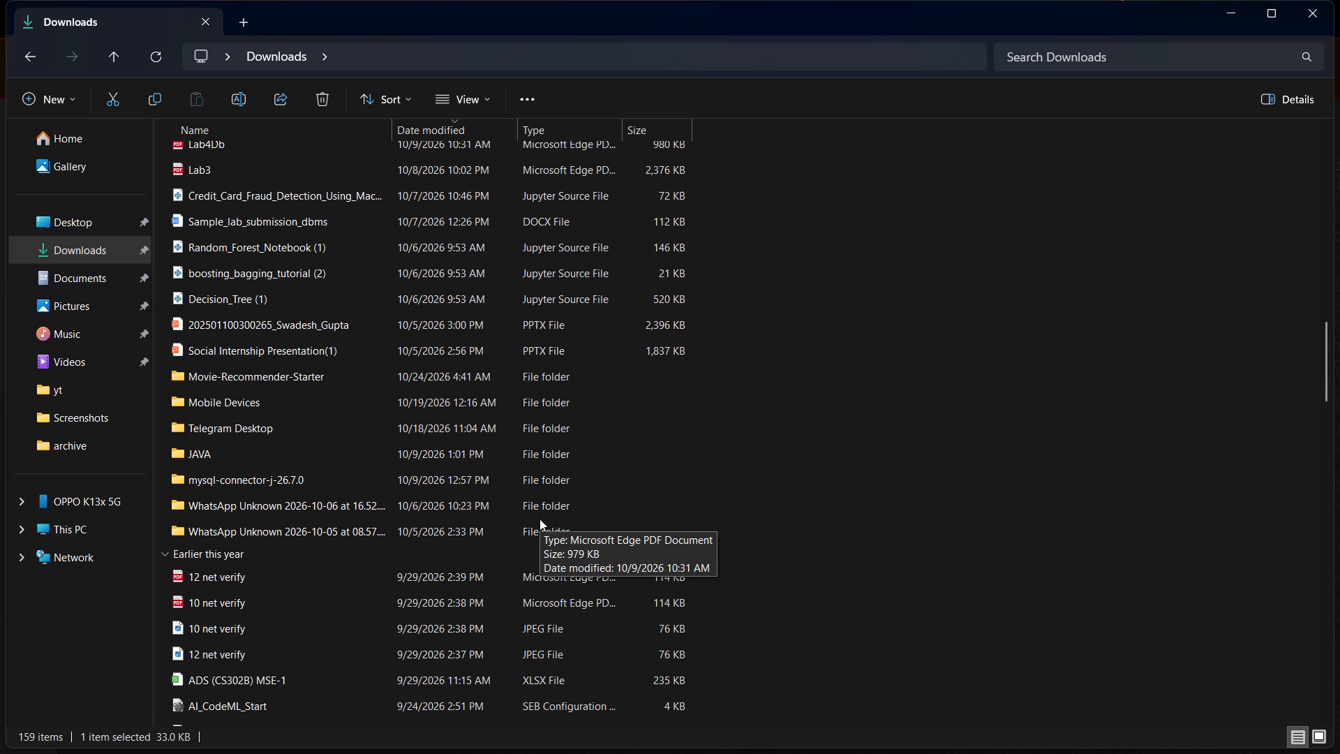
pyautogui.scroll(-2, 539, 519)
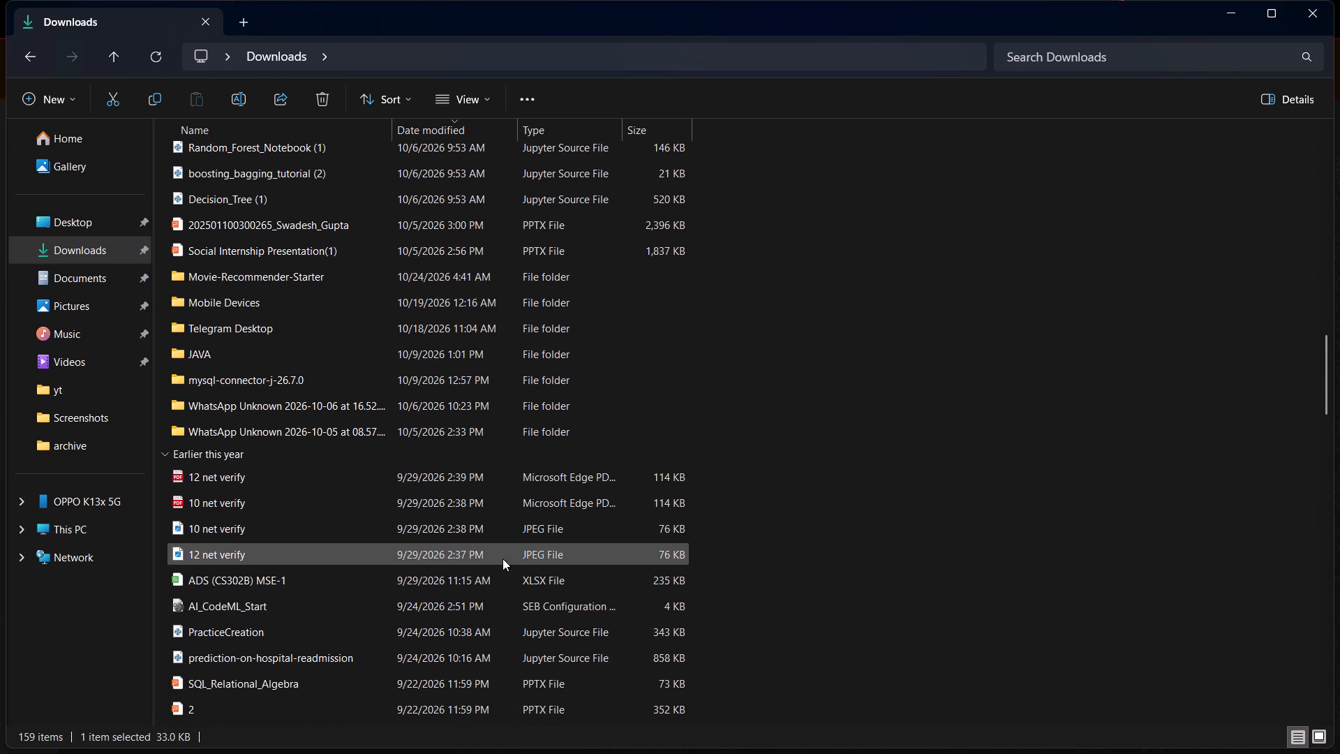
pyautogui.scroll(-1, 490, 595)
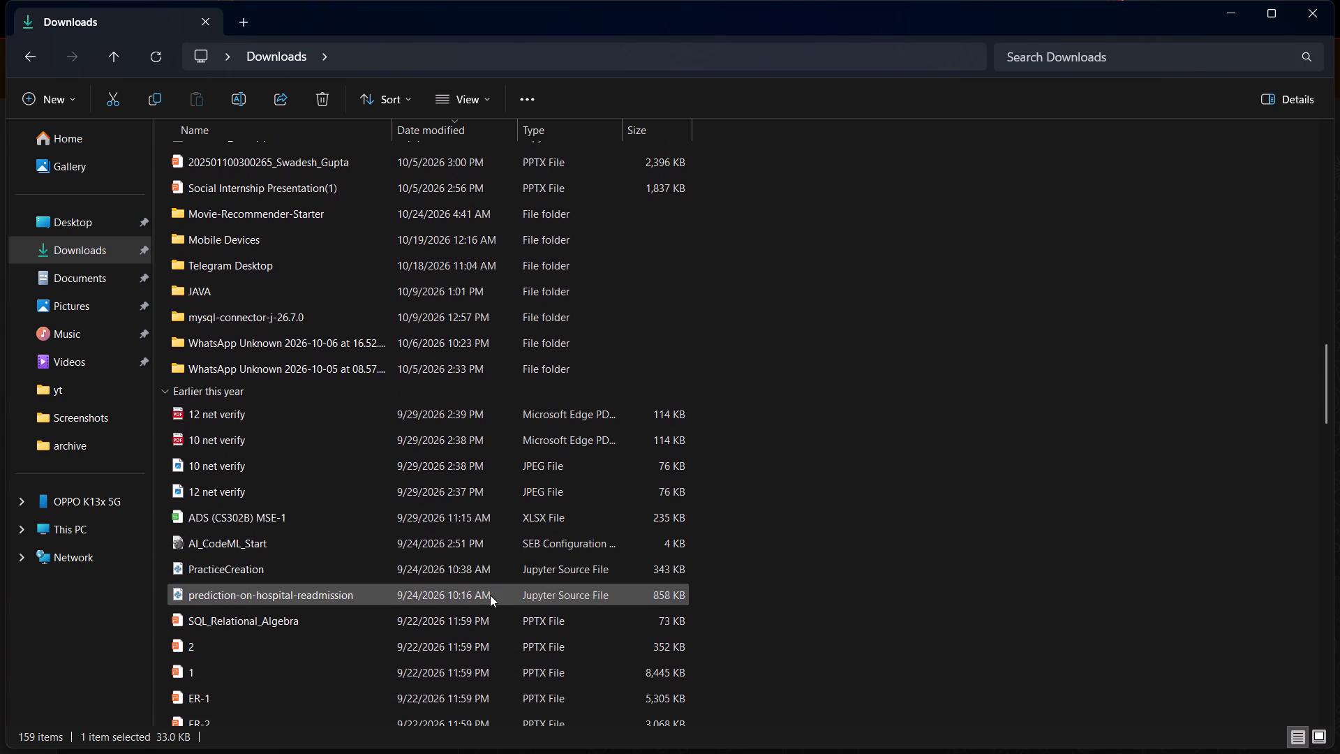
pyautogui.scroll(-3, 460, 572)
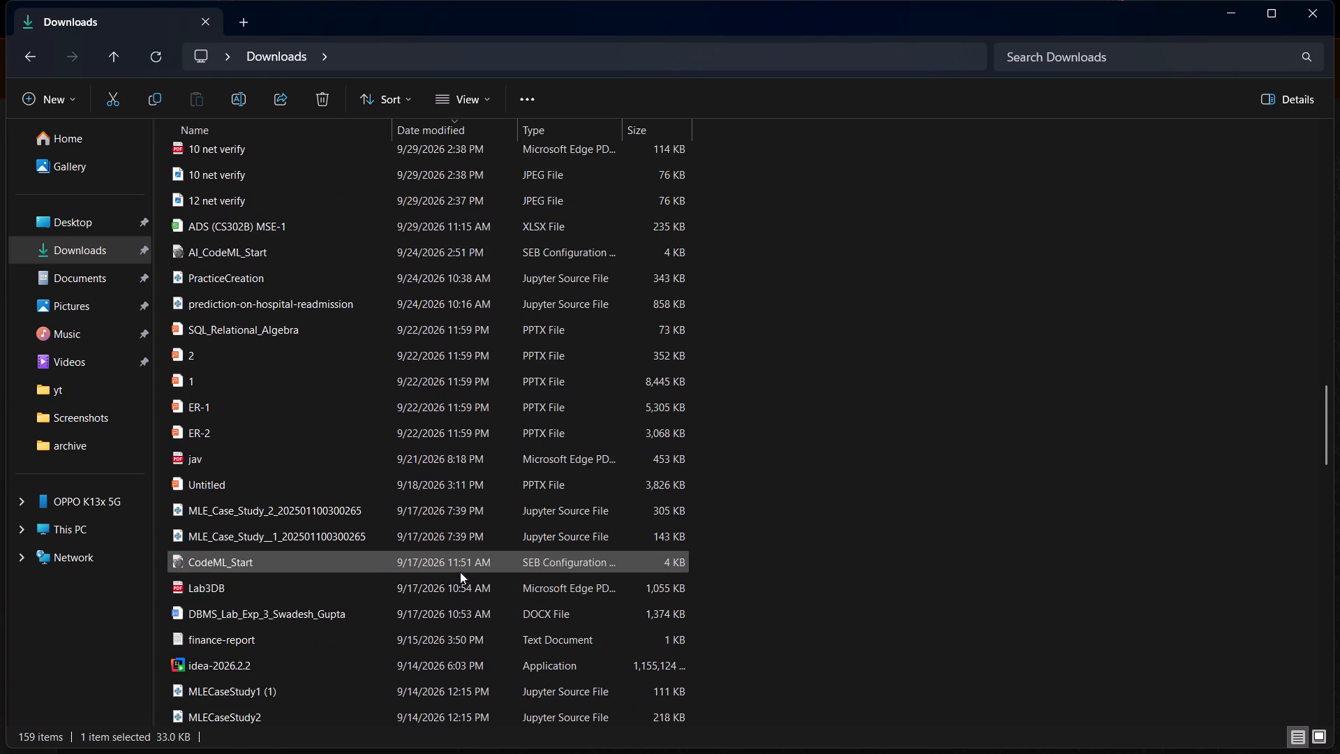
pyautogui.scroll(-4, 460, 572)
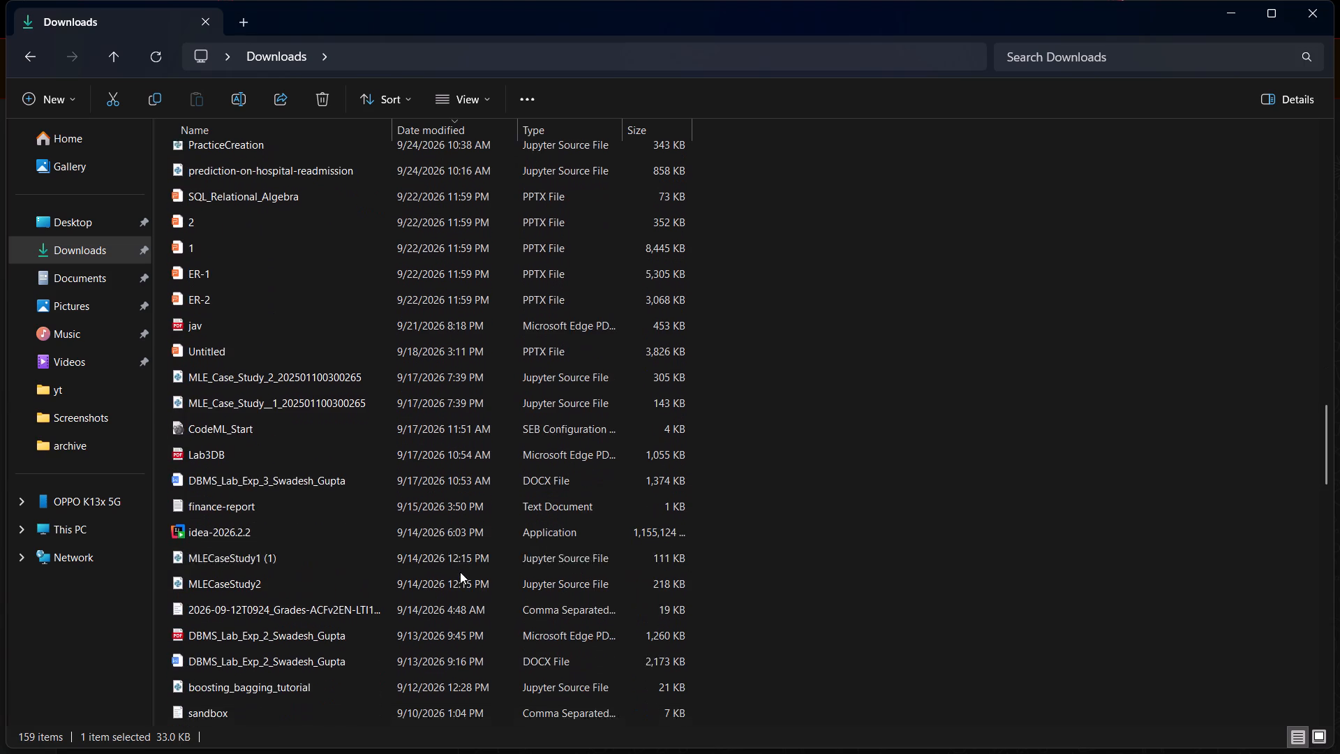
pyautogui.scroll(-4, 460, 572)
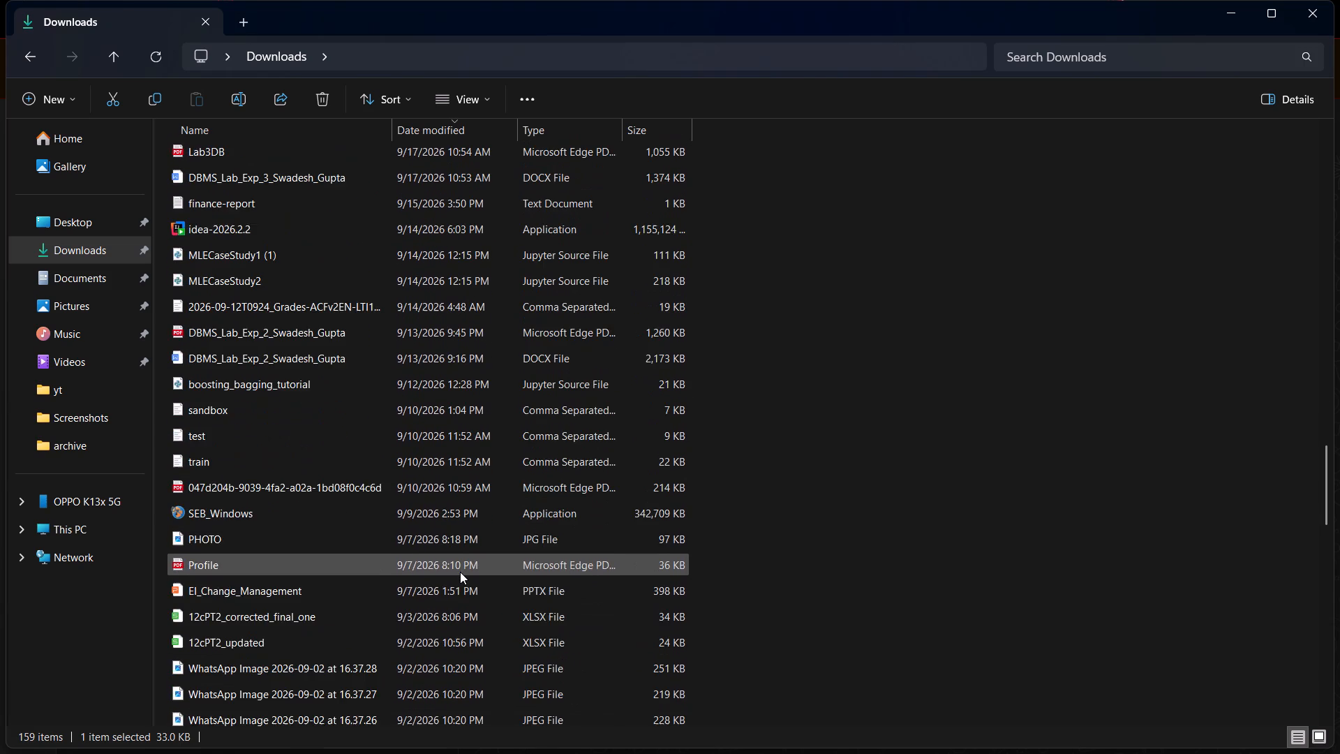
pyautogui.scroll(-1, 460, 572)
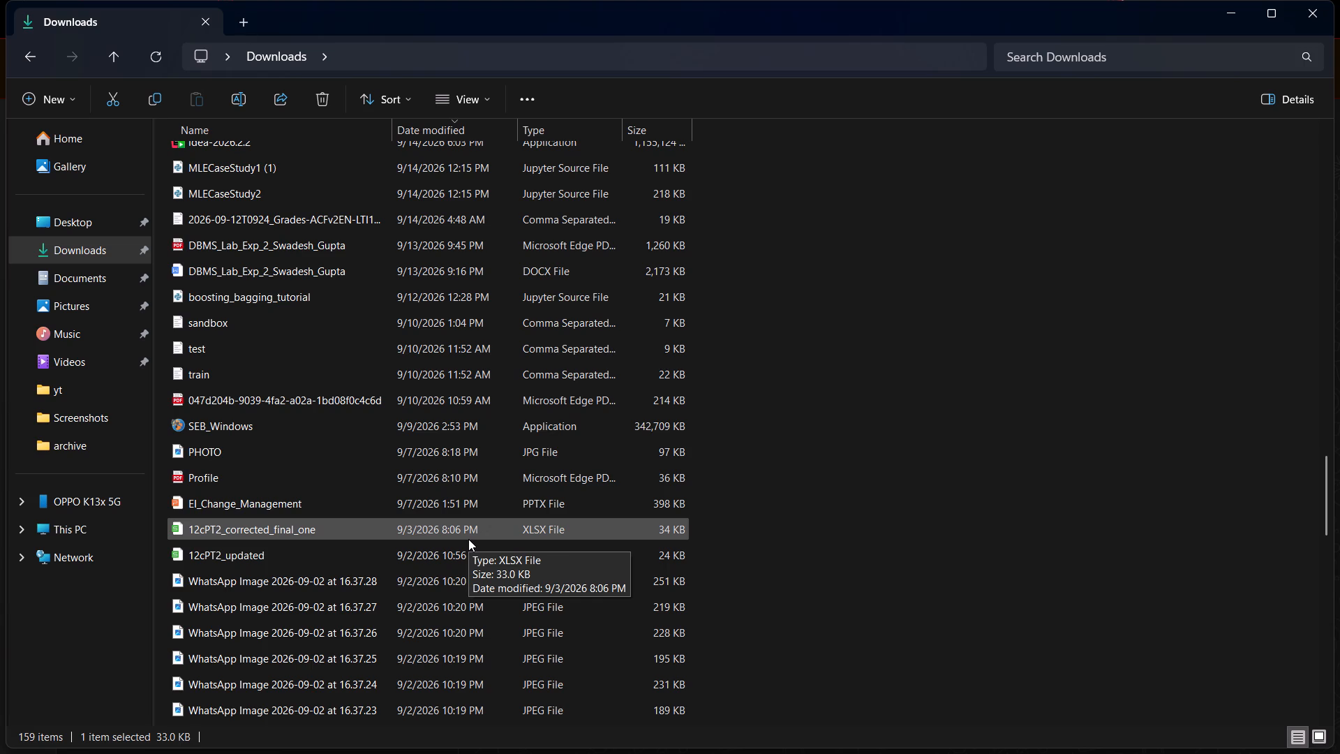
pyautogui.doubleClick(468, 539)
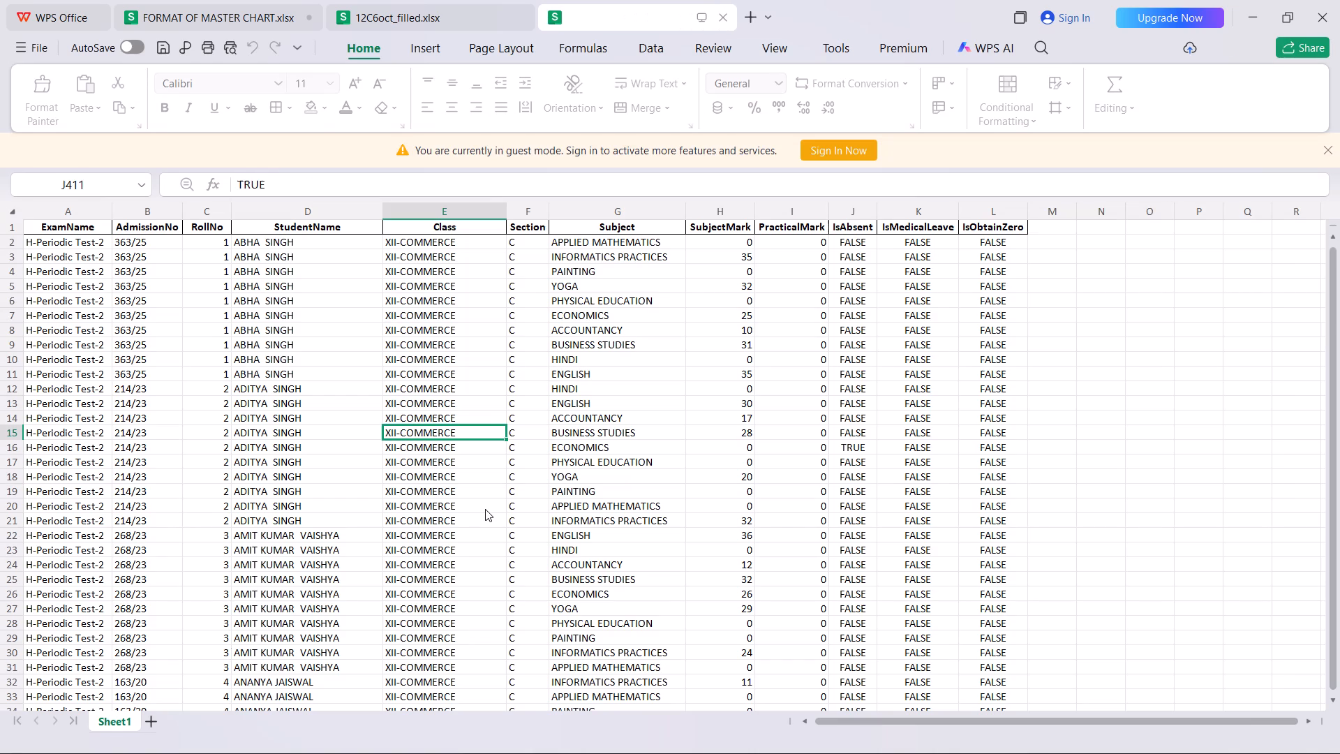
# Return to the Downloads folder and look through the older files from September back to July for other class 12C marks workbooks.
pyautogui.click(1253, 3)
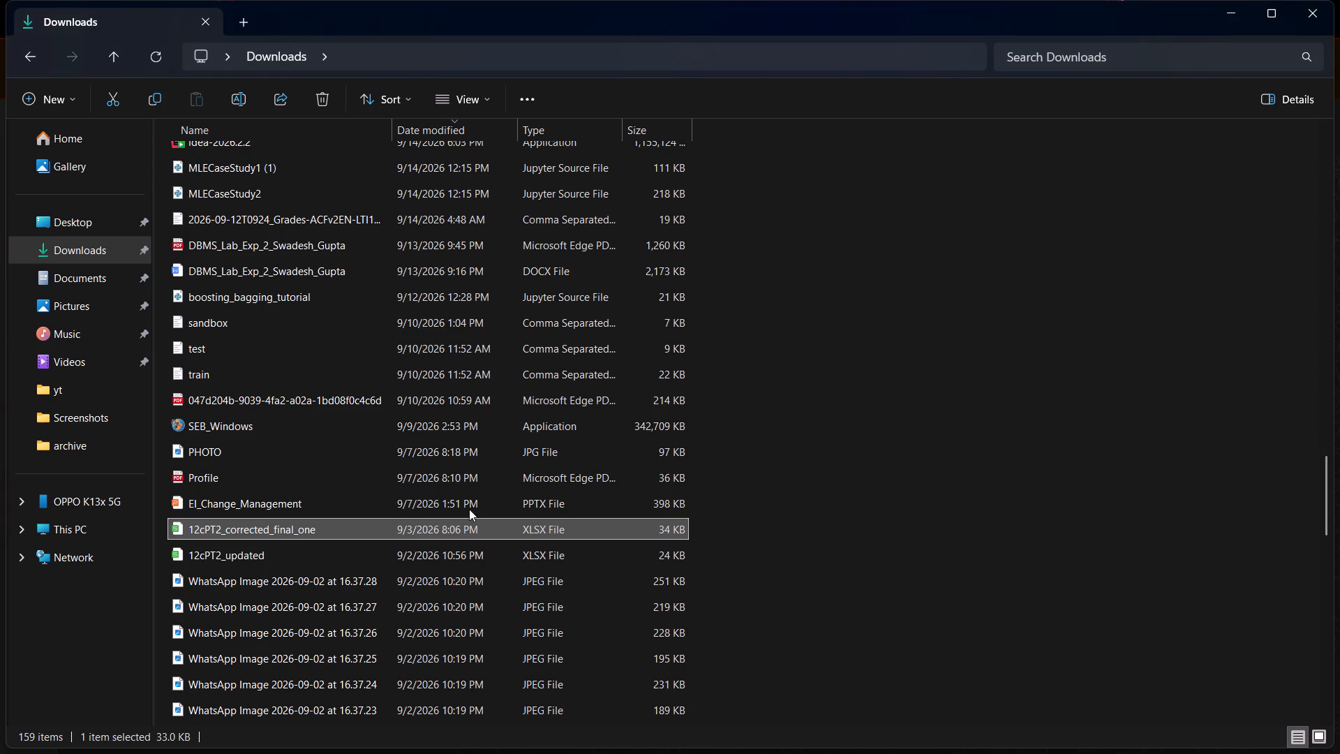
pyautogui.scroll(-2, 366, 552)
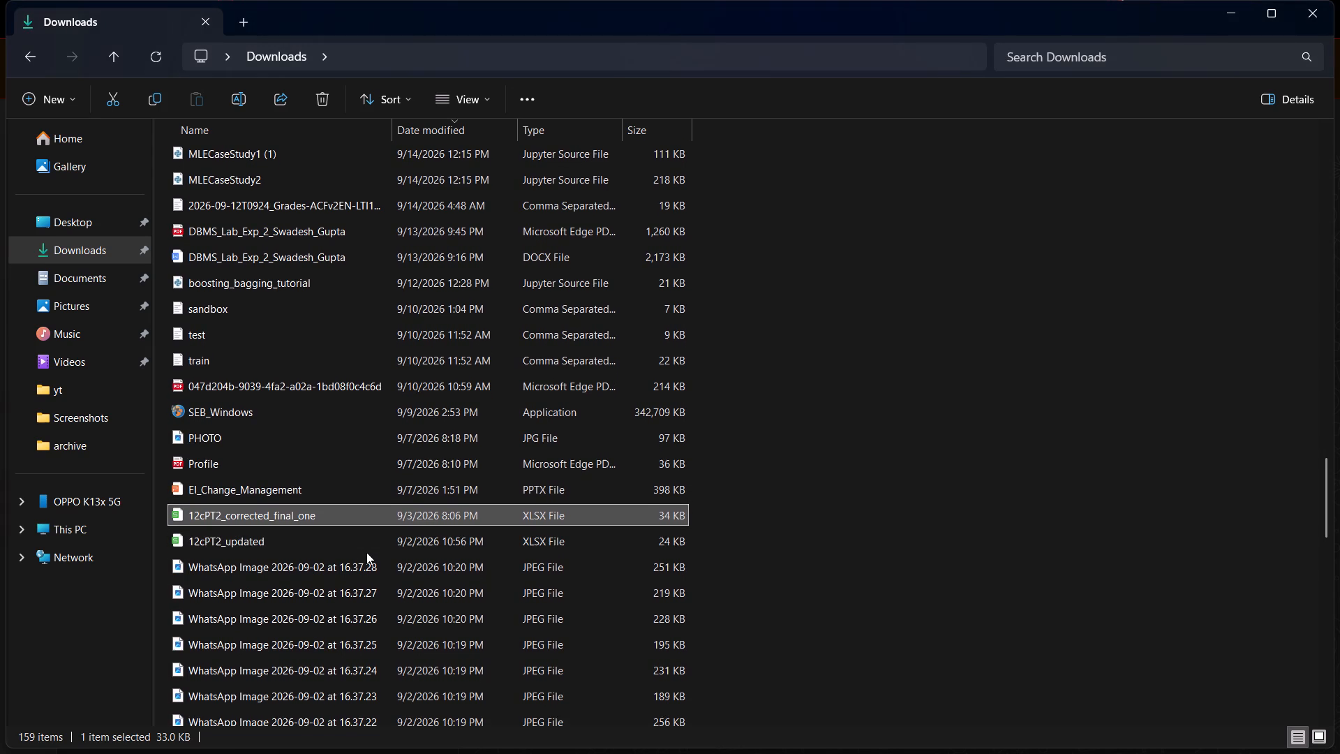
pyautogui.scroll(-3, 366, 552)
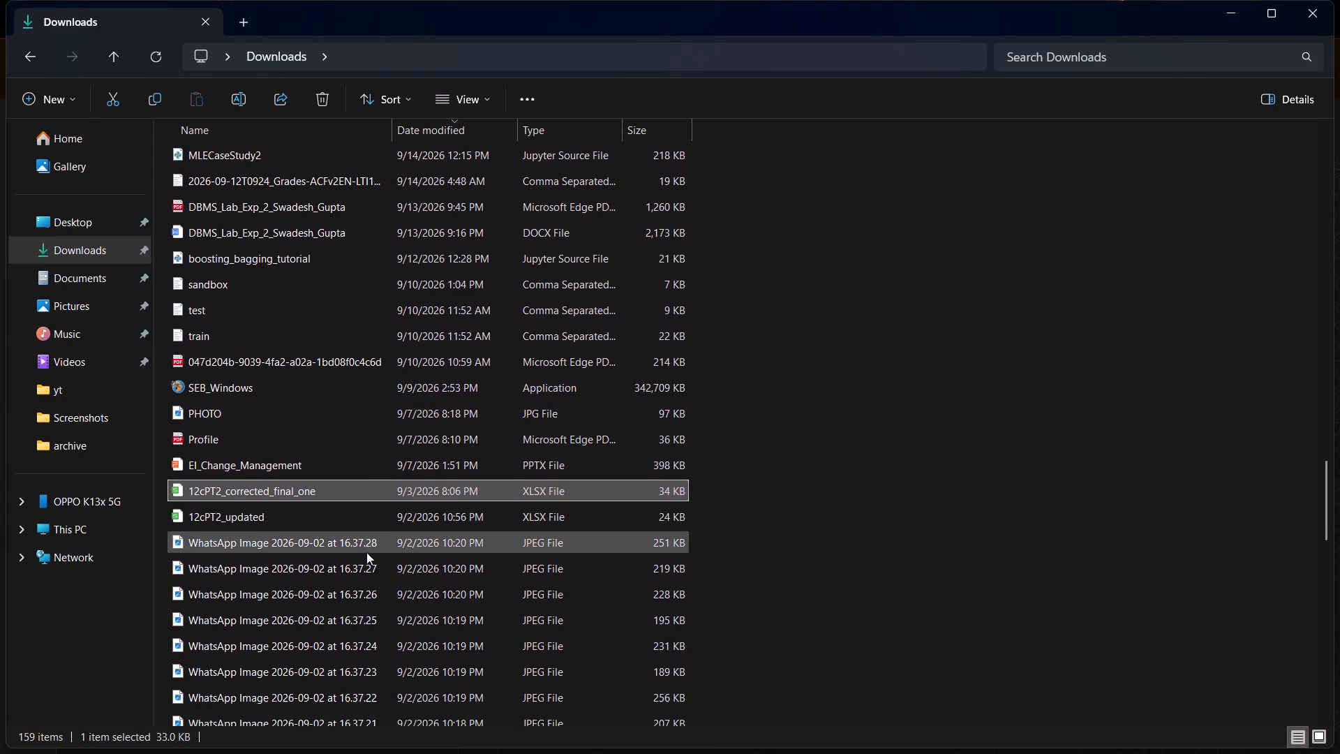
pyautogui.scroll(-4, 366, 552)
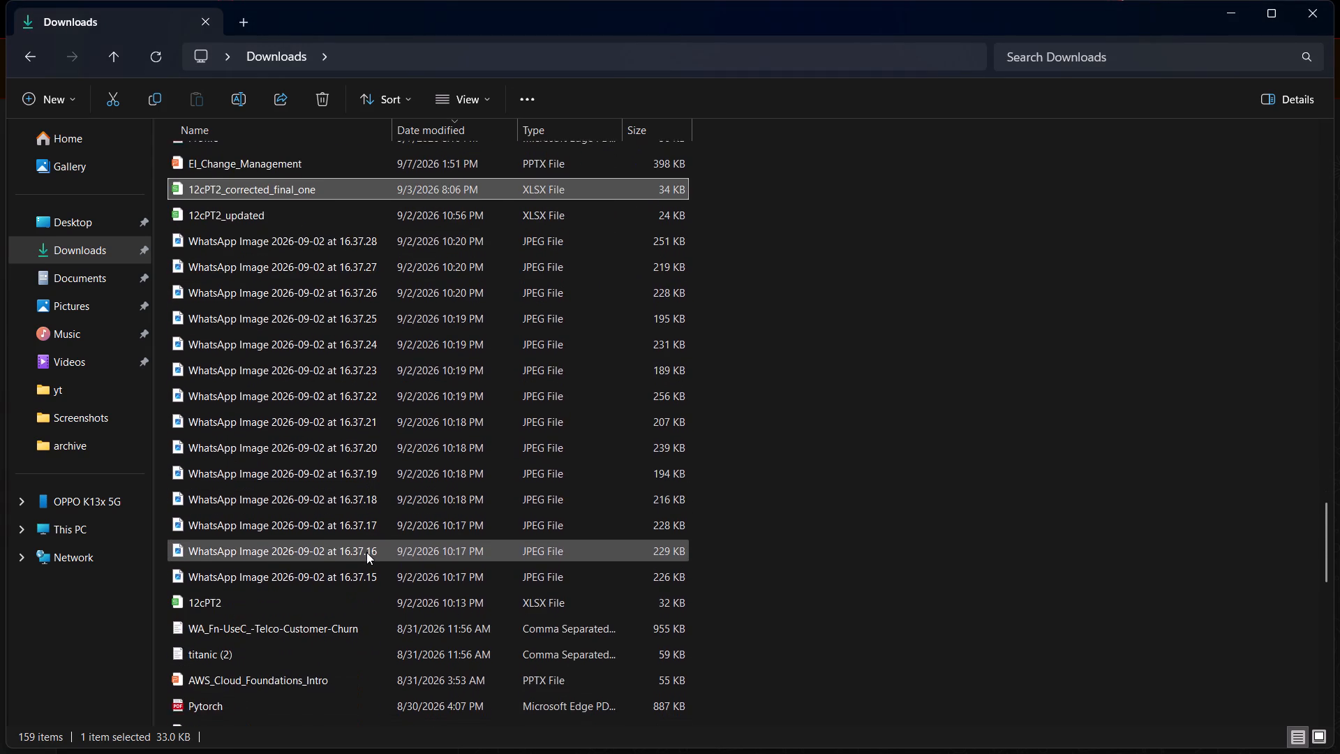
pyautogui.scroll(-3, 366, 552)
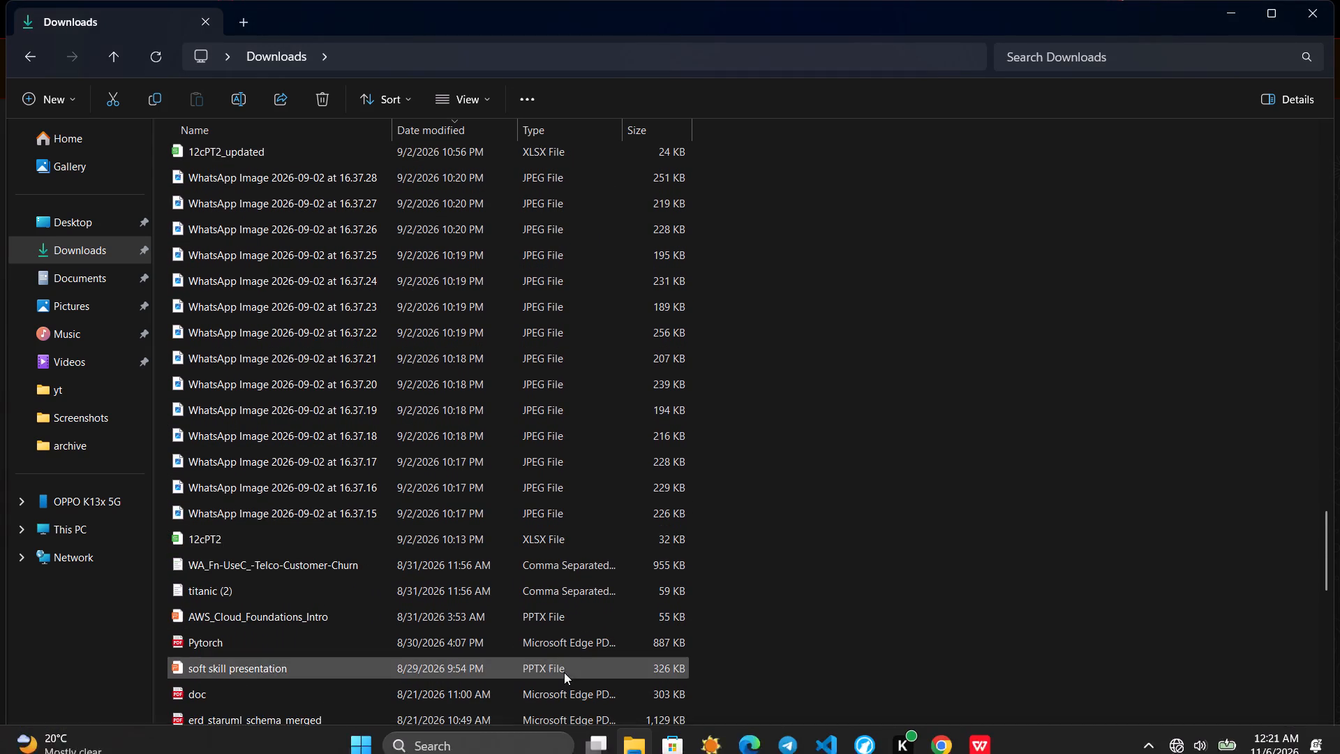
pyautogui.scroll(-1, 491, 617)
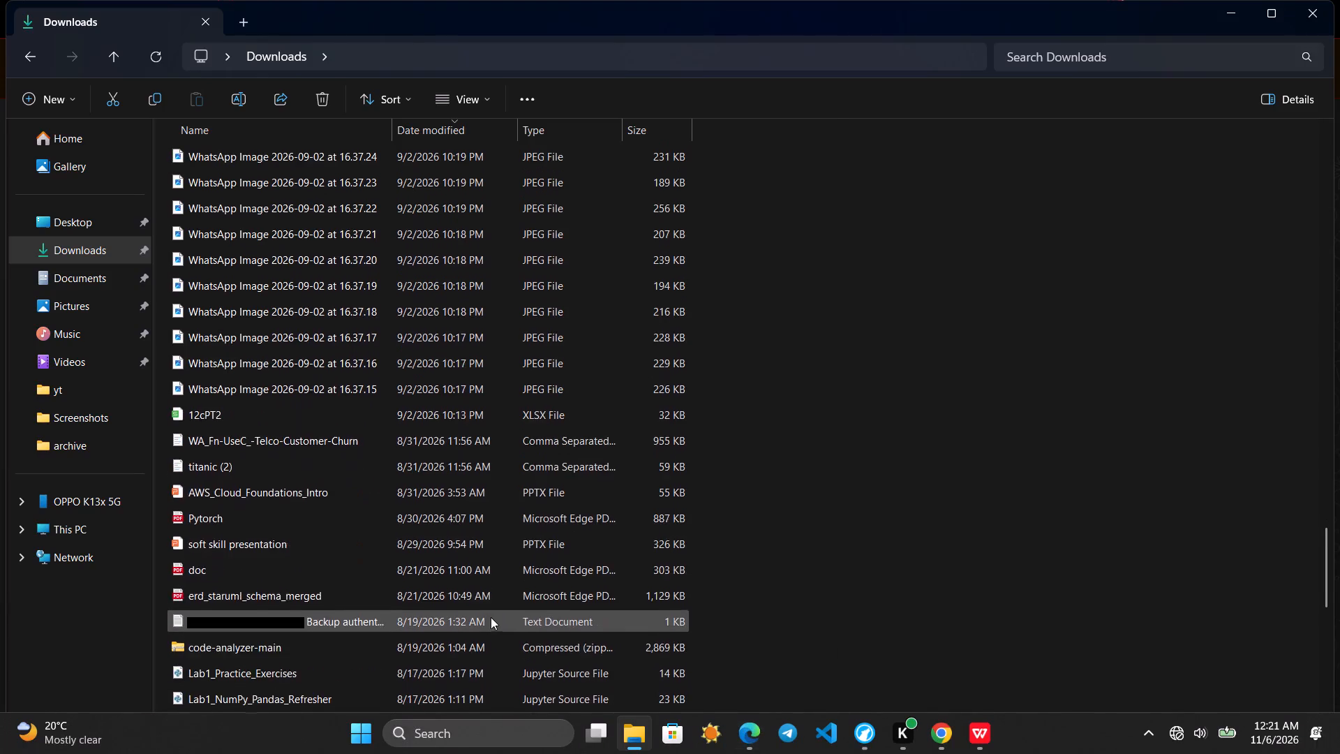
pyautogui.scroll(-2, 491, 617)
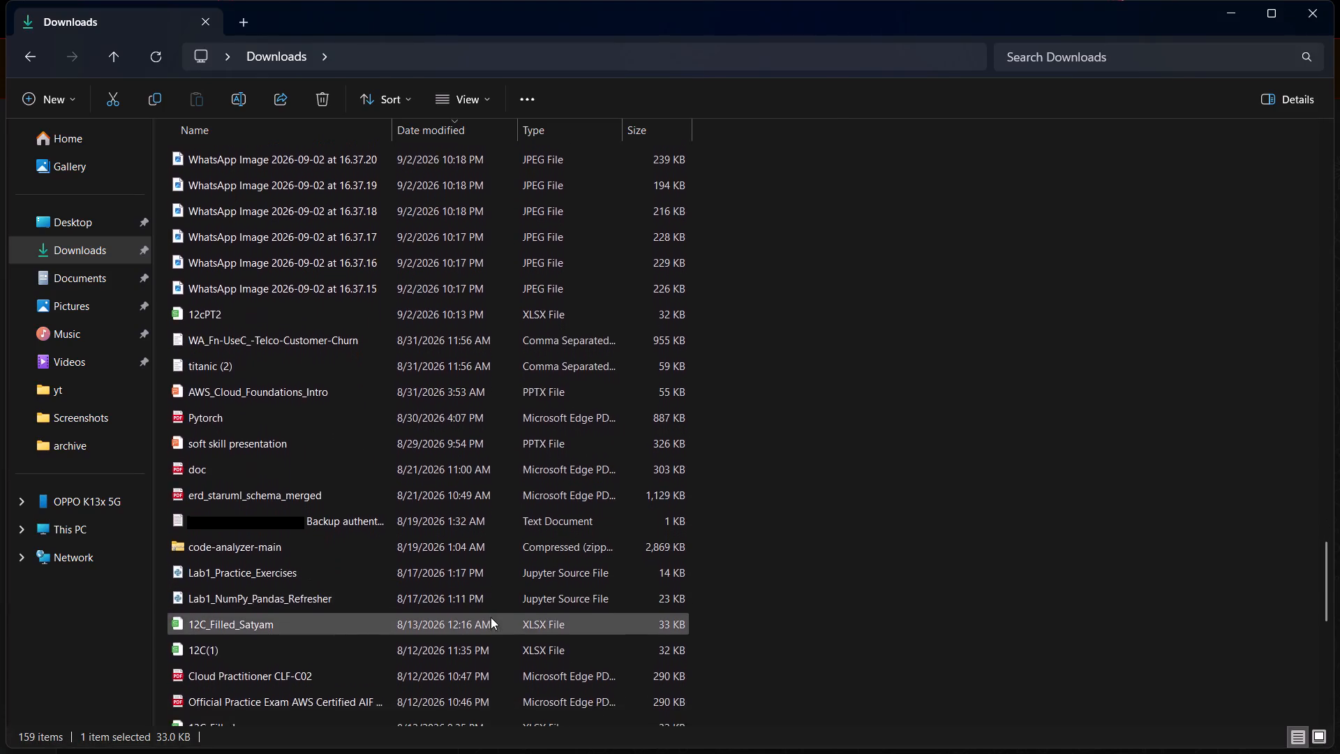
pyautogui.scroll(-1, 491, 617)
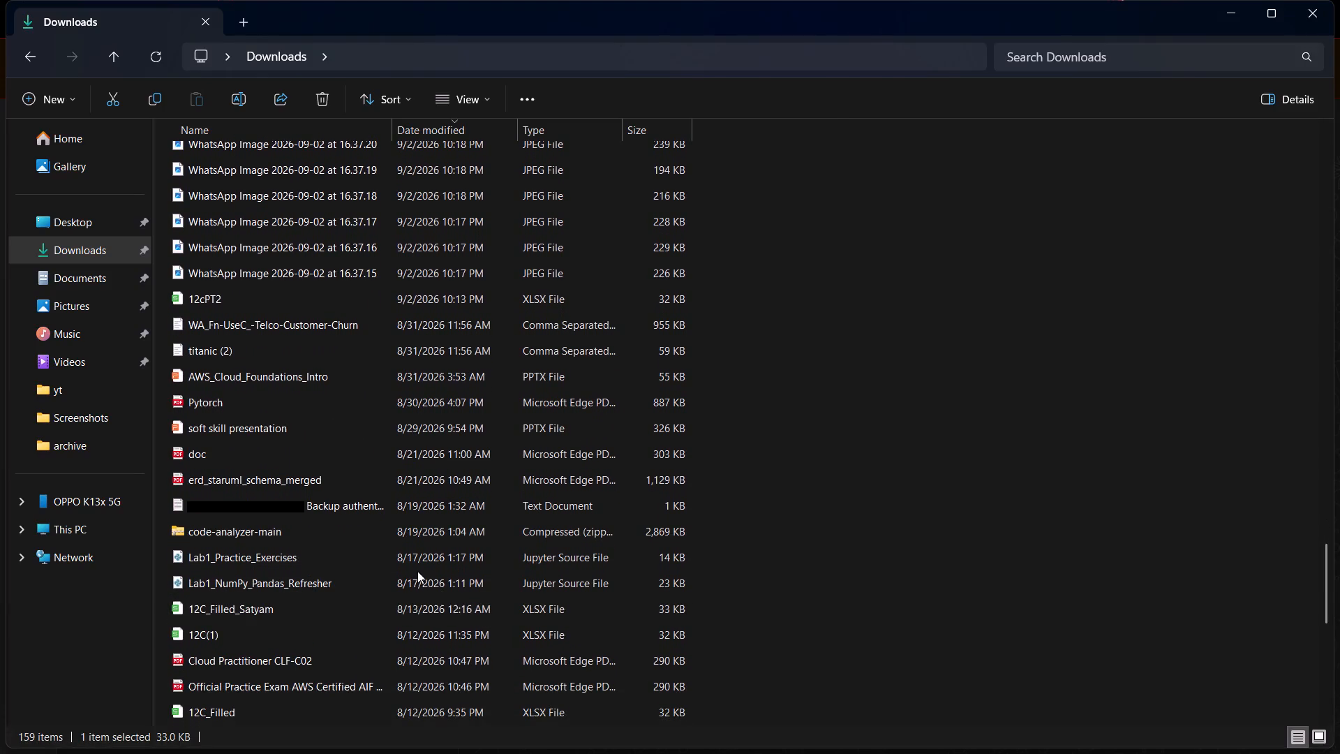
pyautogui.scroll(-1, 422, 614)
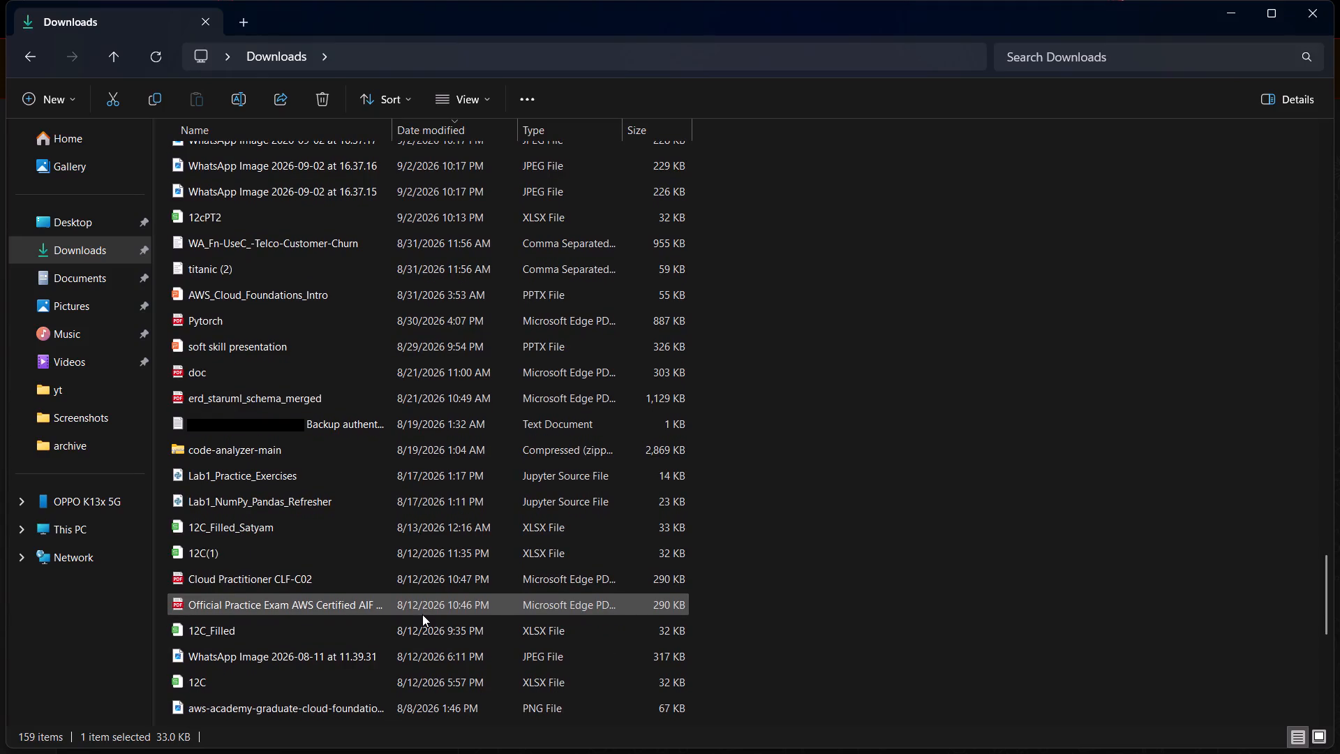
pyautogui.scroll(-1, 422, 614)
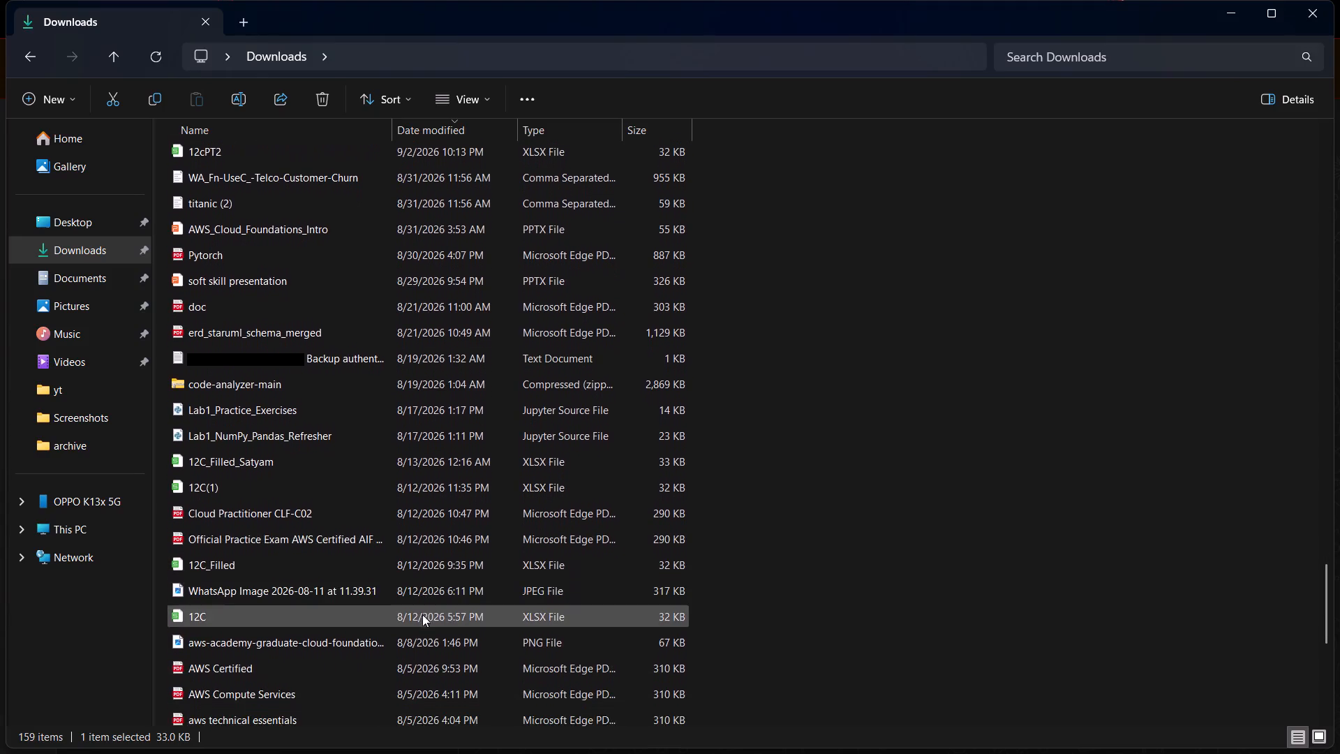
pyautogui.scroll(-1, 422, 614)
pyautogui.scroll(1, 422, 614)
pyautogui.scroll(-1, 422, 614)
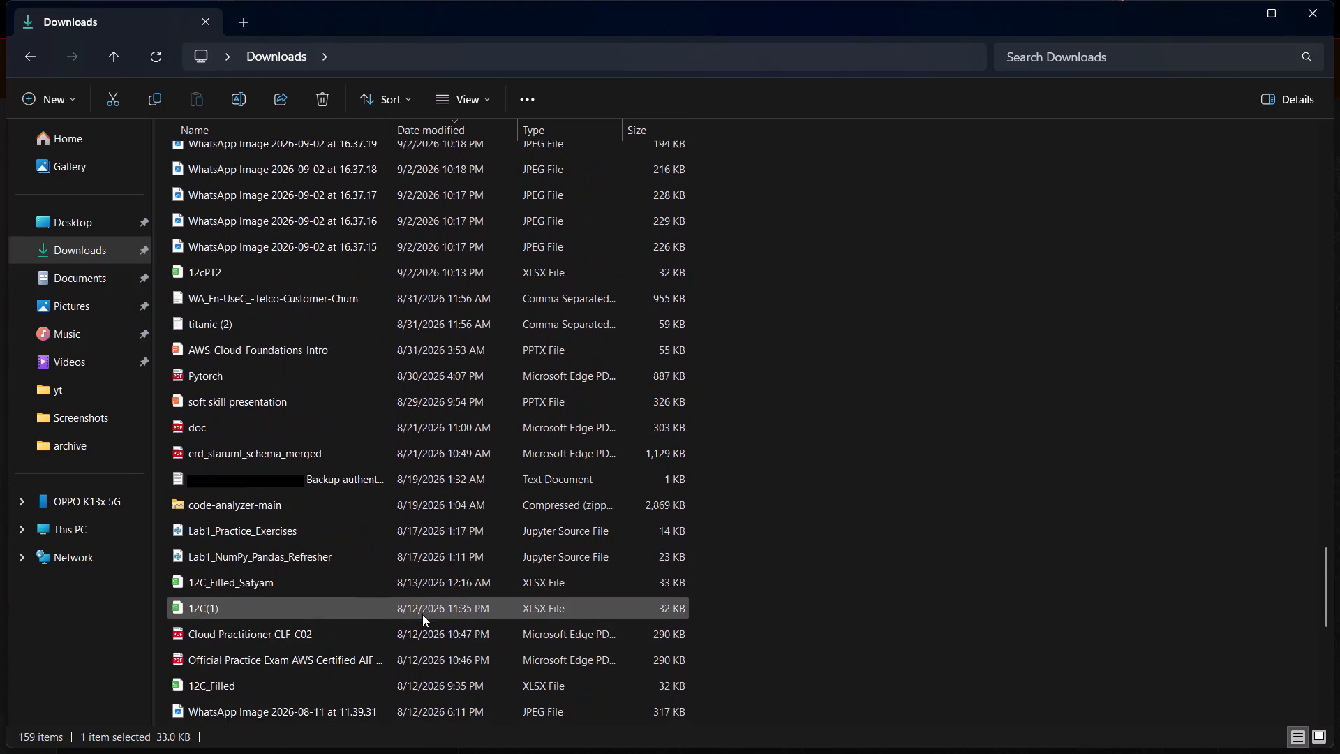
pyautogui.scroll(-1, 422, 614)
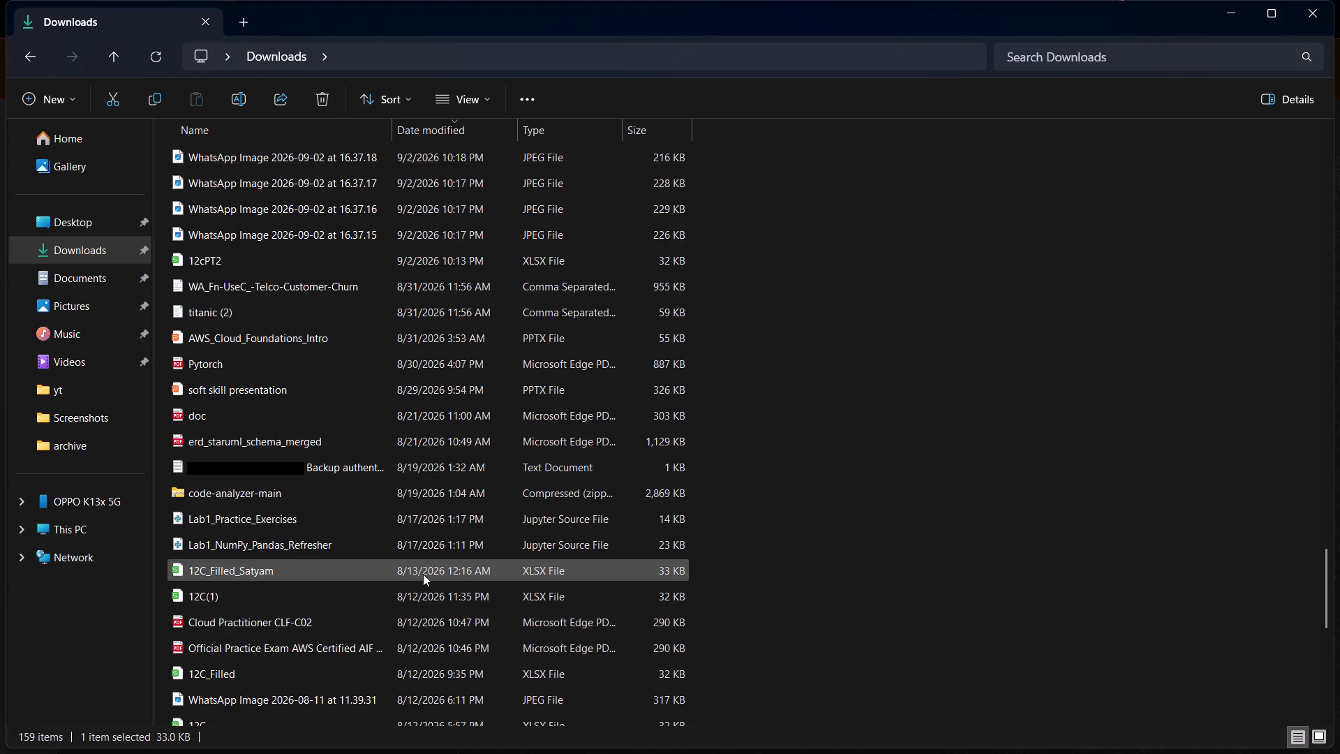
pyautogui.scroll(-3, 423, 574)
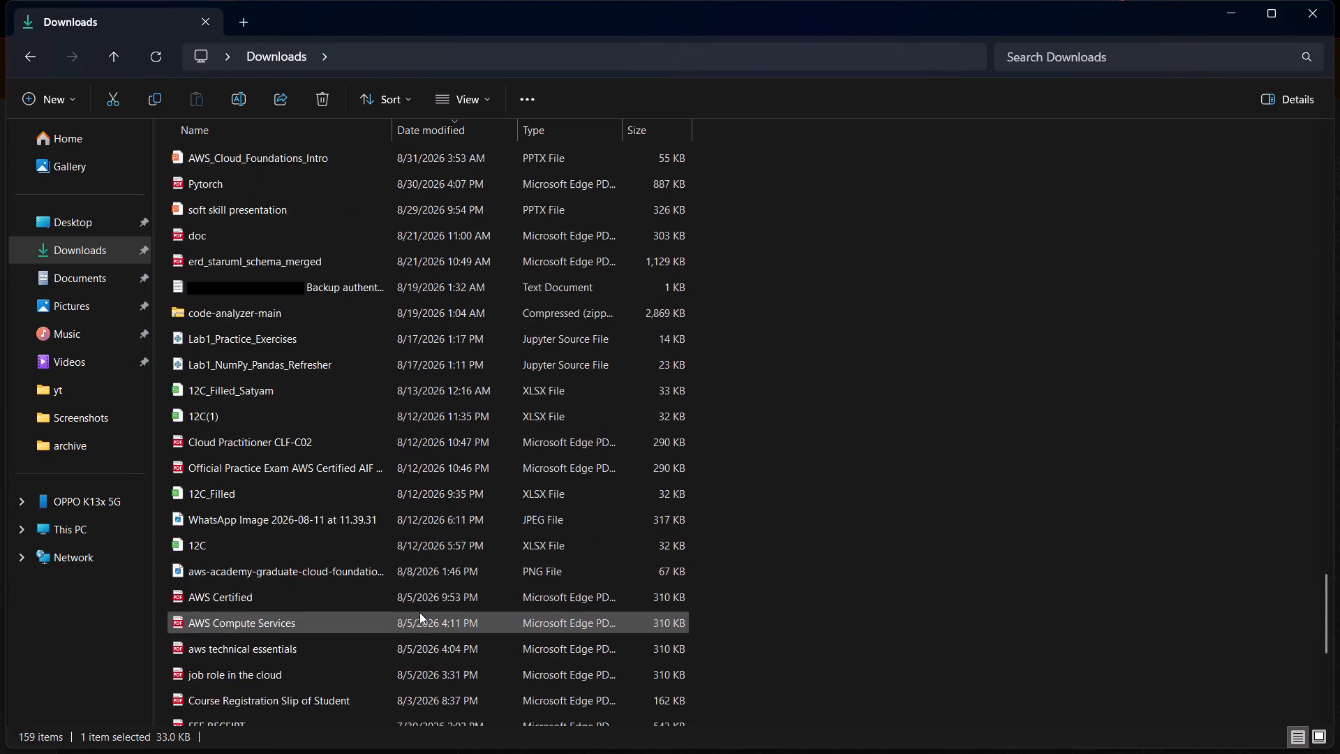
pyautogui.scroll(-11, 419, 612)
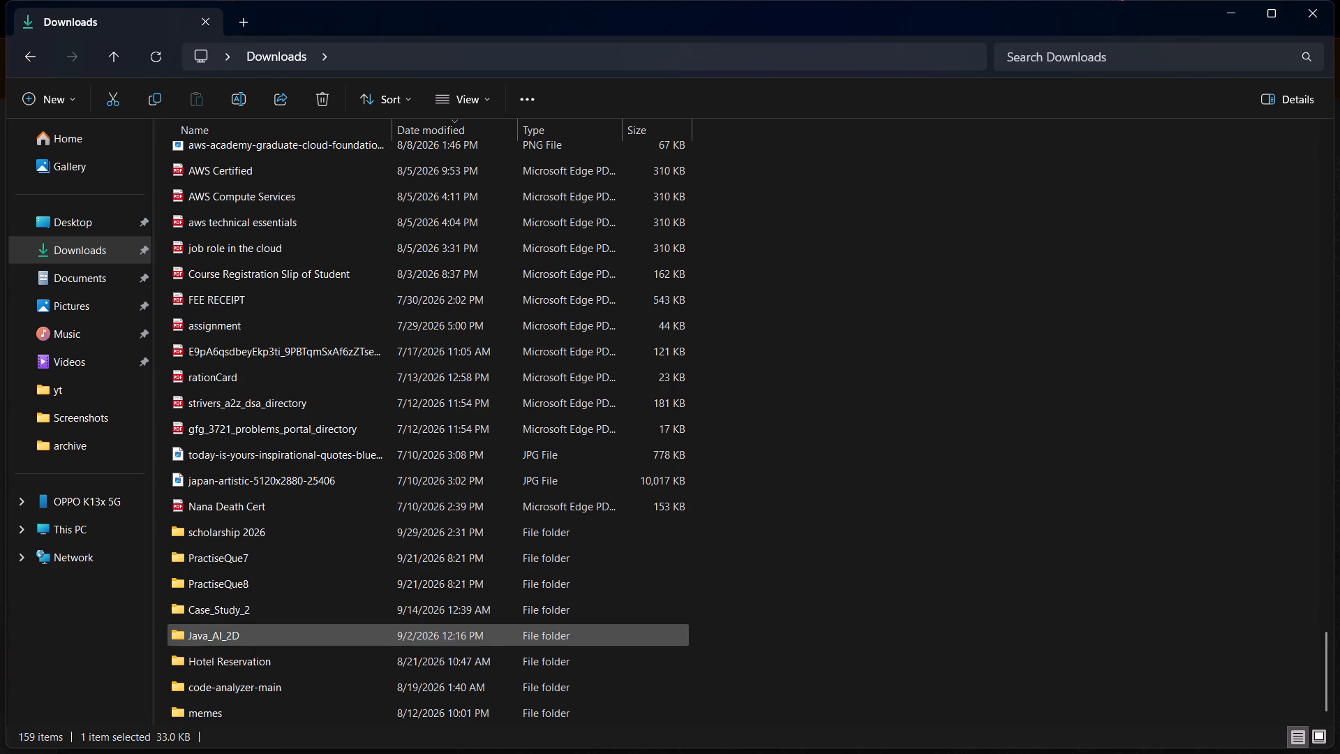
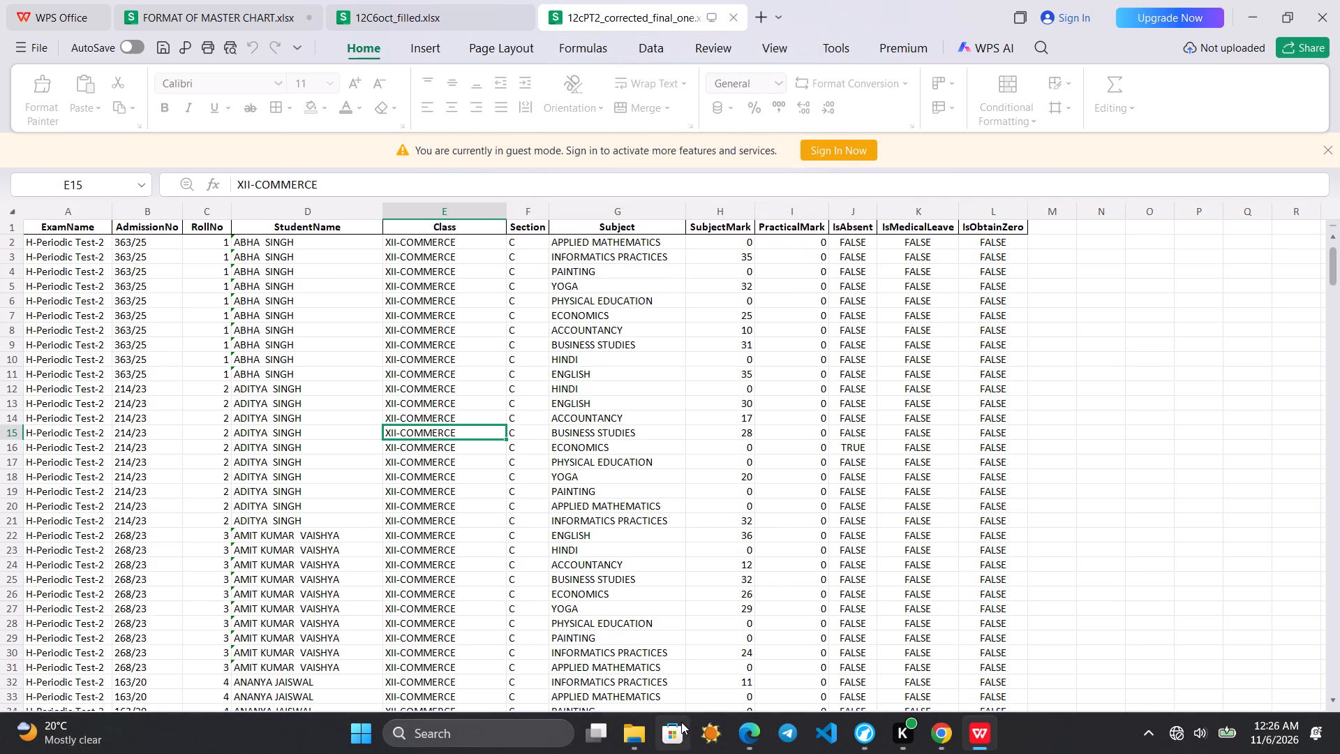
# Return to the Downloads folder, find the 12C_Filled_Satyam workbook among the August files, and open it.
pyautogui.click(634, 738)
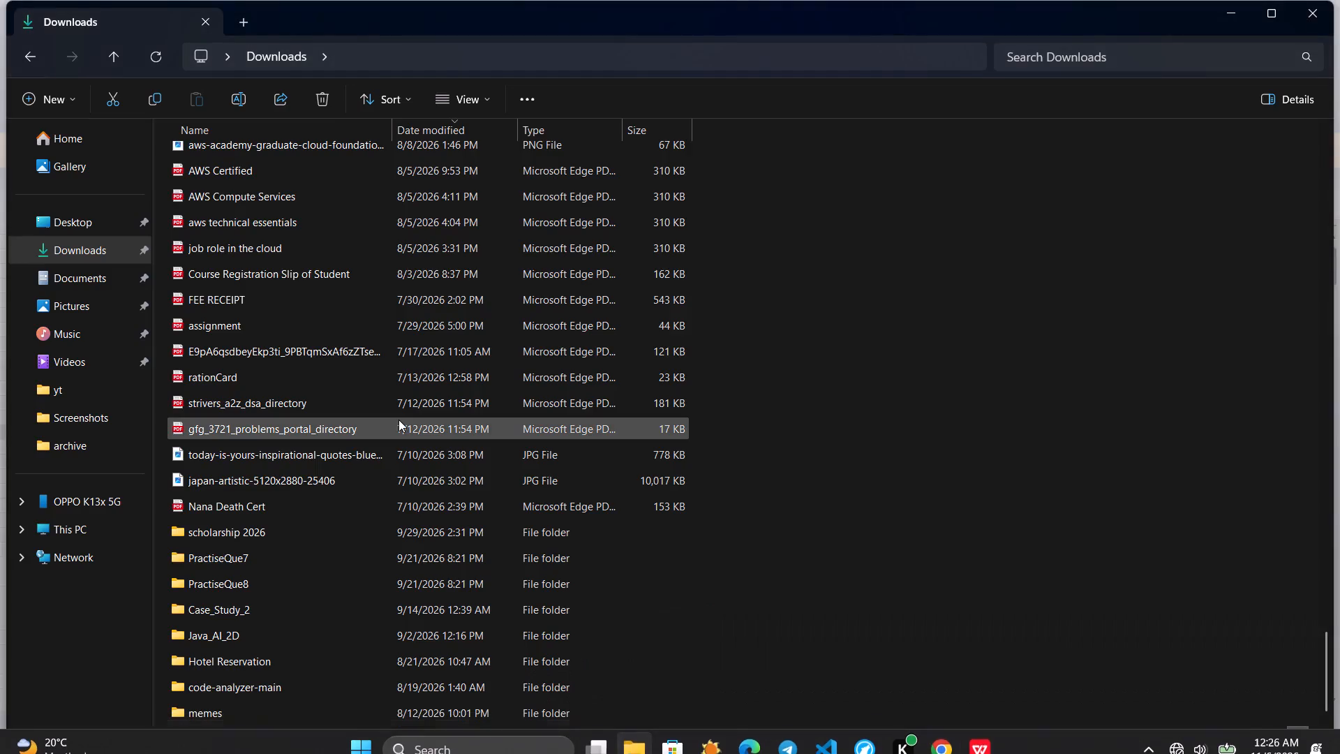
pyautogui.scroll(-2, 315, 613)
pyautogui.scroll(1, 315, 613)
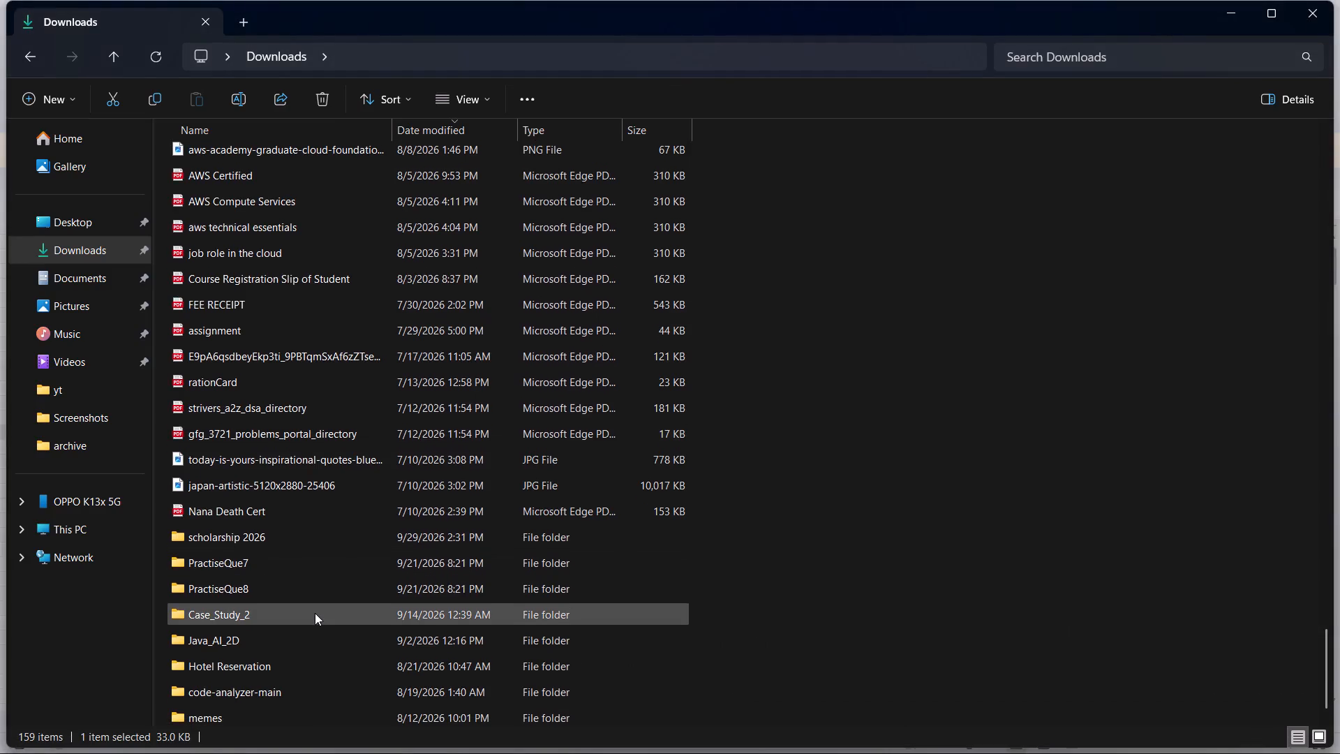
pyautogui.scroll(3, 315, 613)
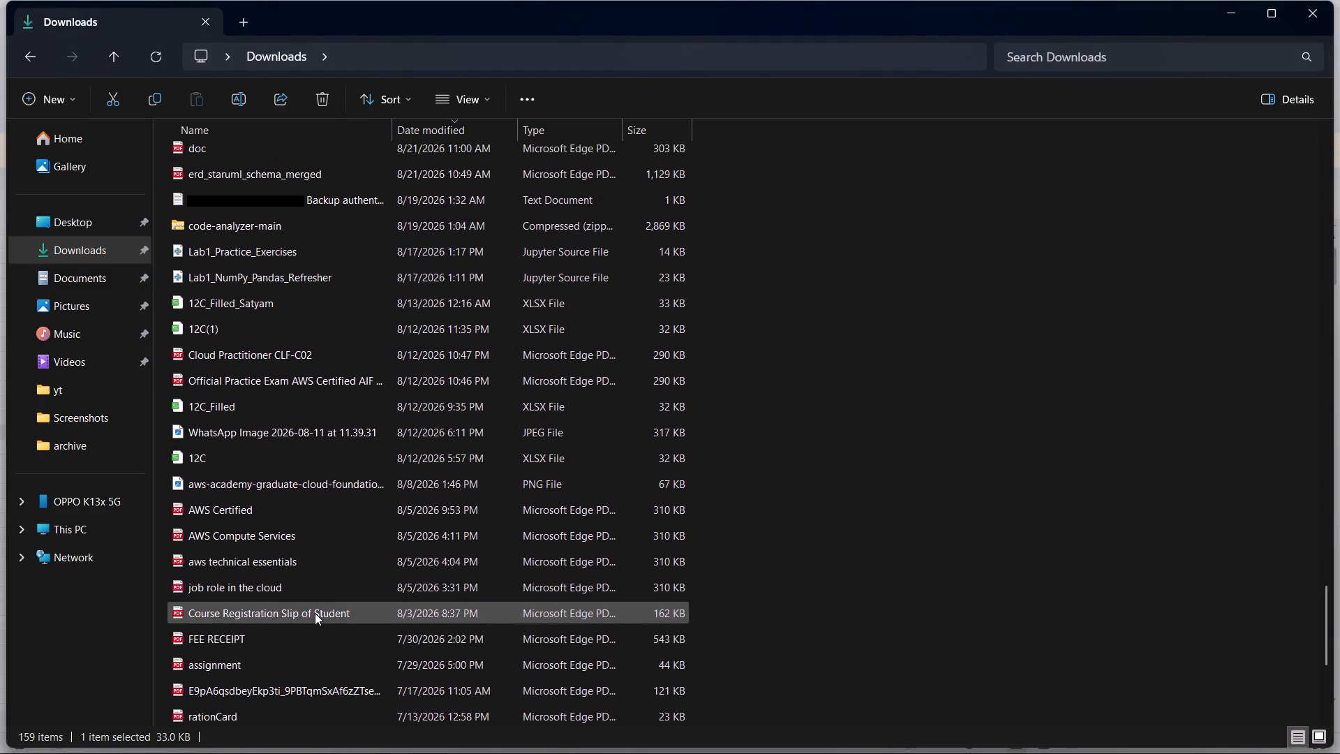
pyautogui.scroll(2, 315, 613)
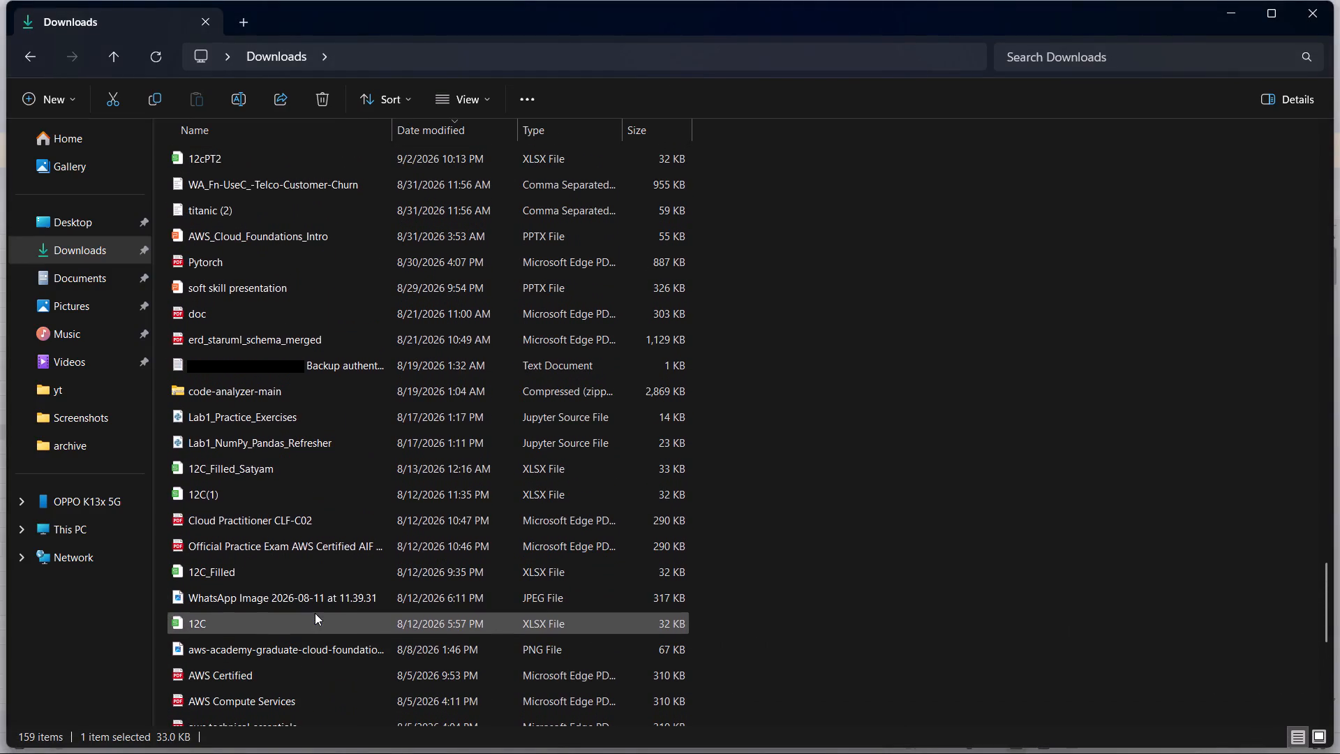
pyautogui.doubleClick(296, 465)
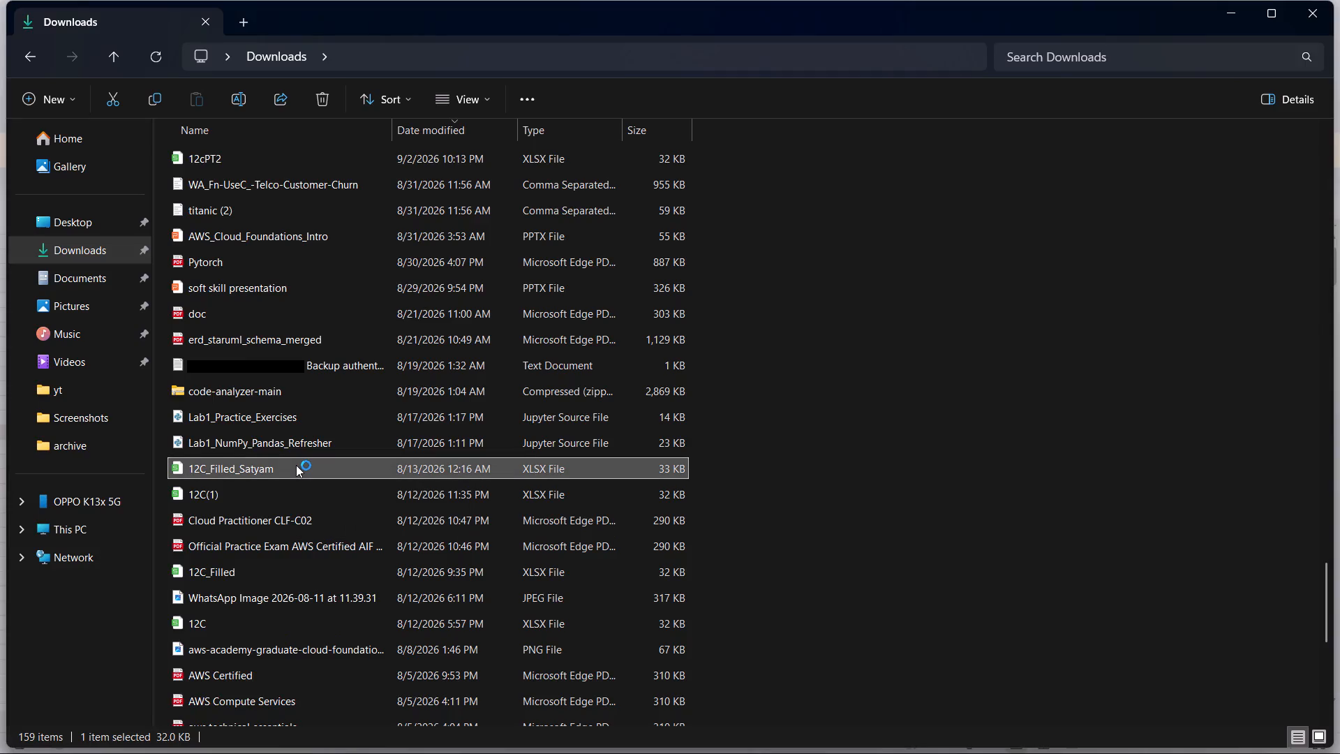
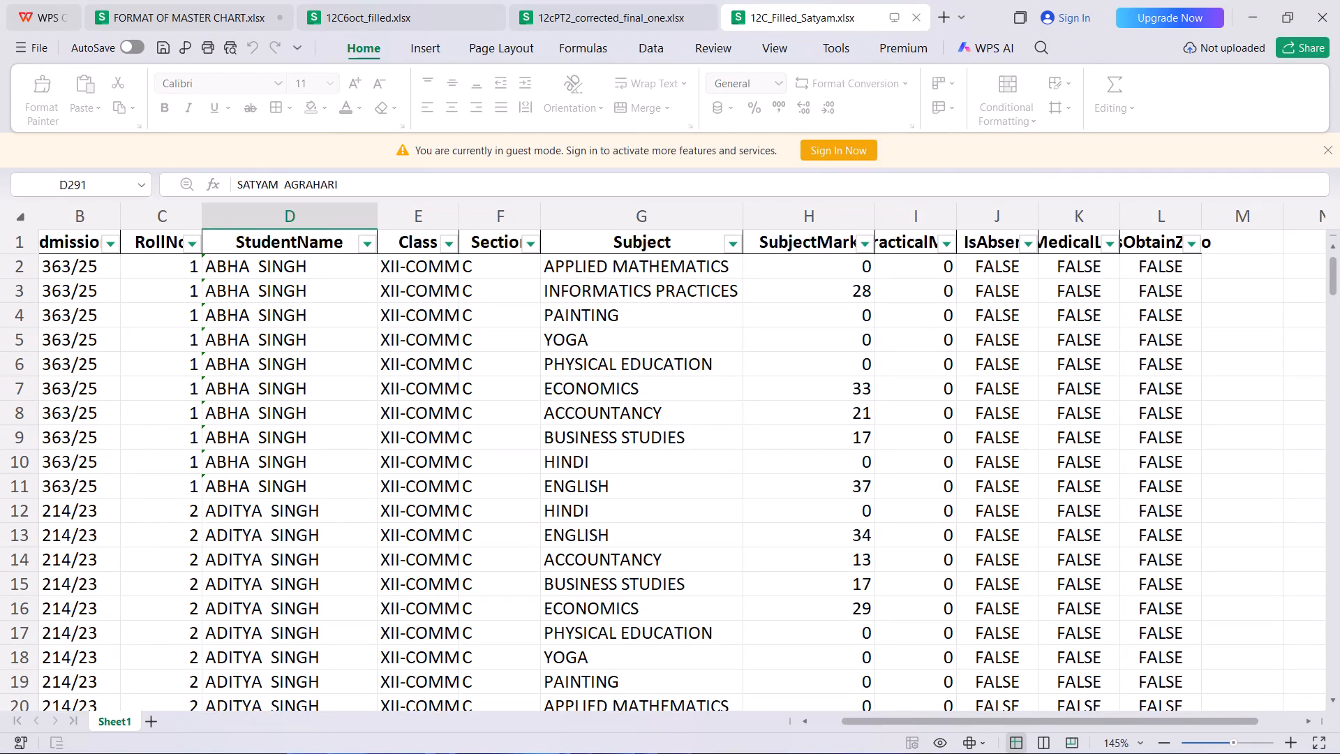
# Compare the blank master chart with the student, subject and mark columns in the 12C6oct_filled, 12cPT2_corrected_final_one and 12C_Filled_Satyam workbooks.
pyautogui.scroll(1, 357, 404)
pyautogui.click(210, 0)
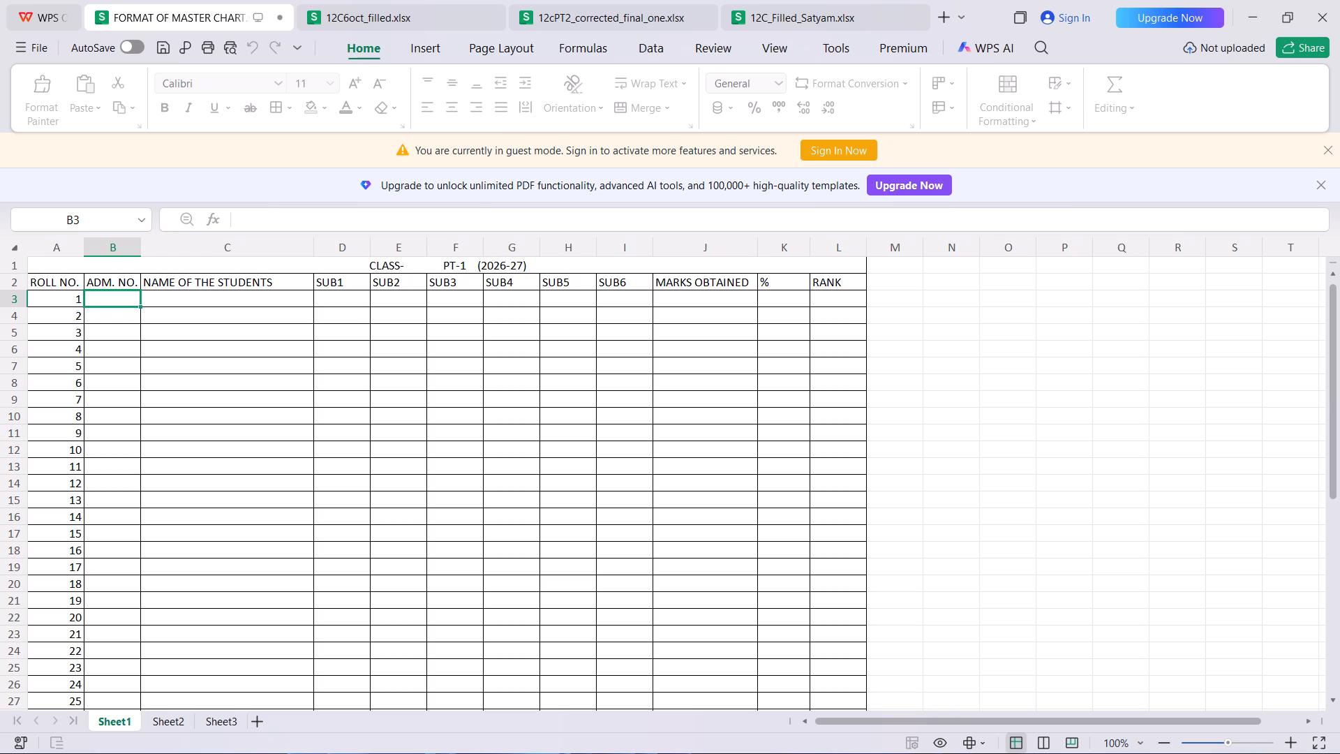
pyautogui.click(396, 20)
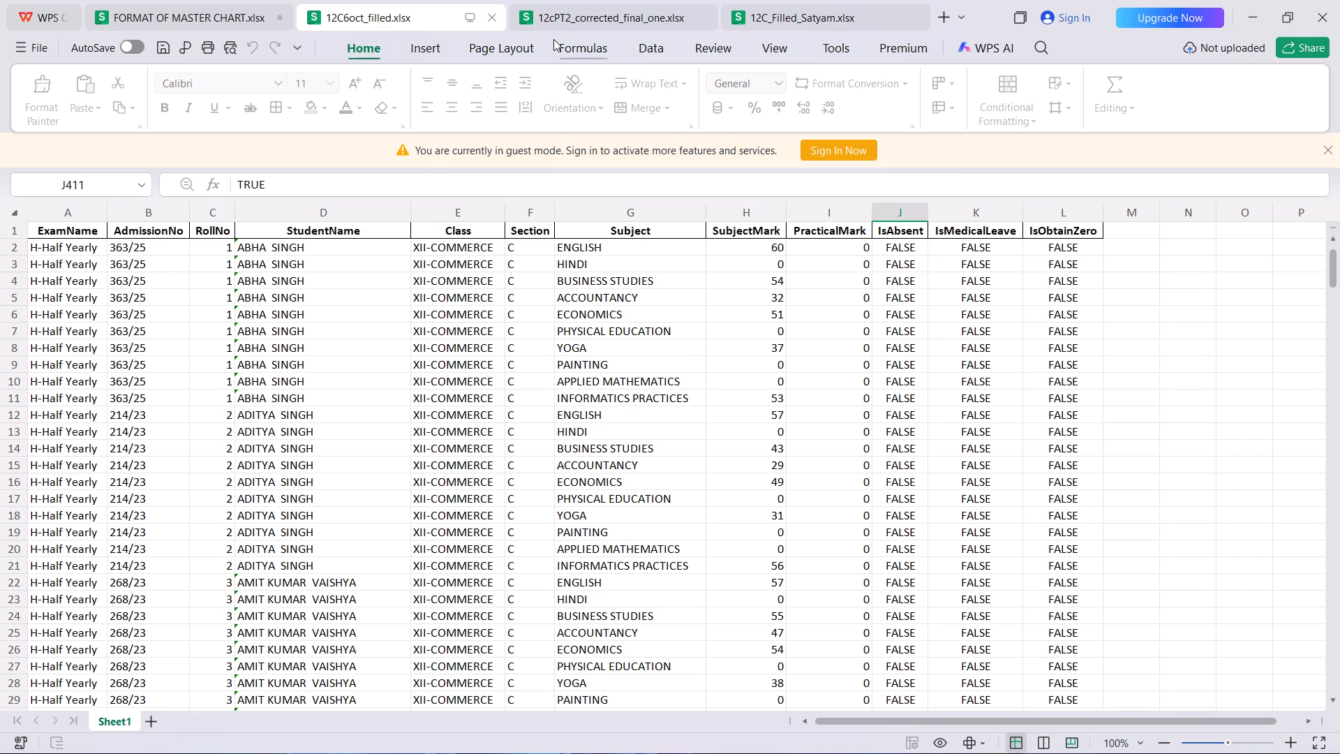
pyautogui.hscroll(3, 348, 411)
pyautogui.click(605, 0)
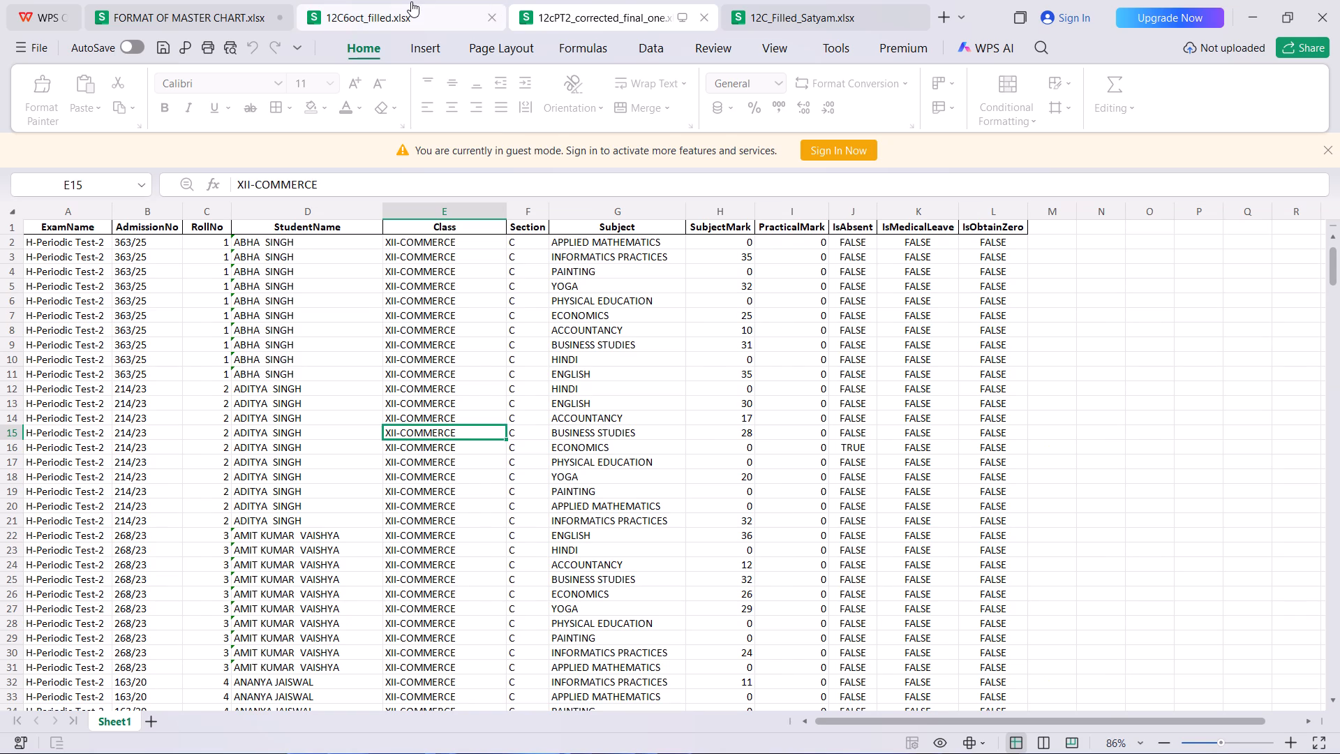
pyautogui.click(411, 1)
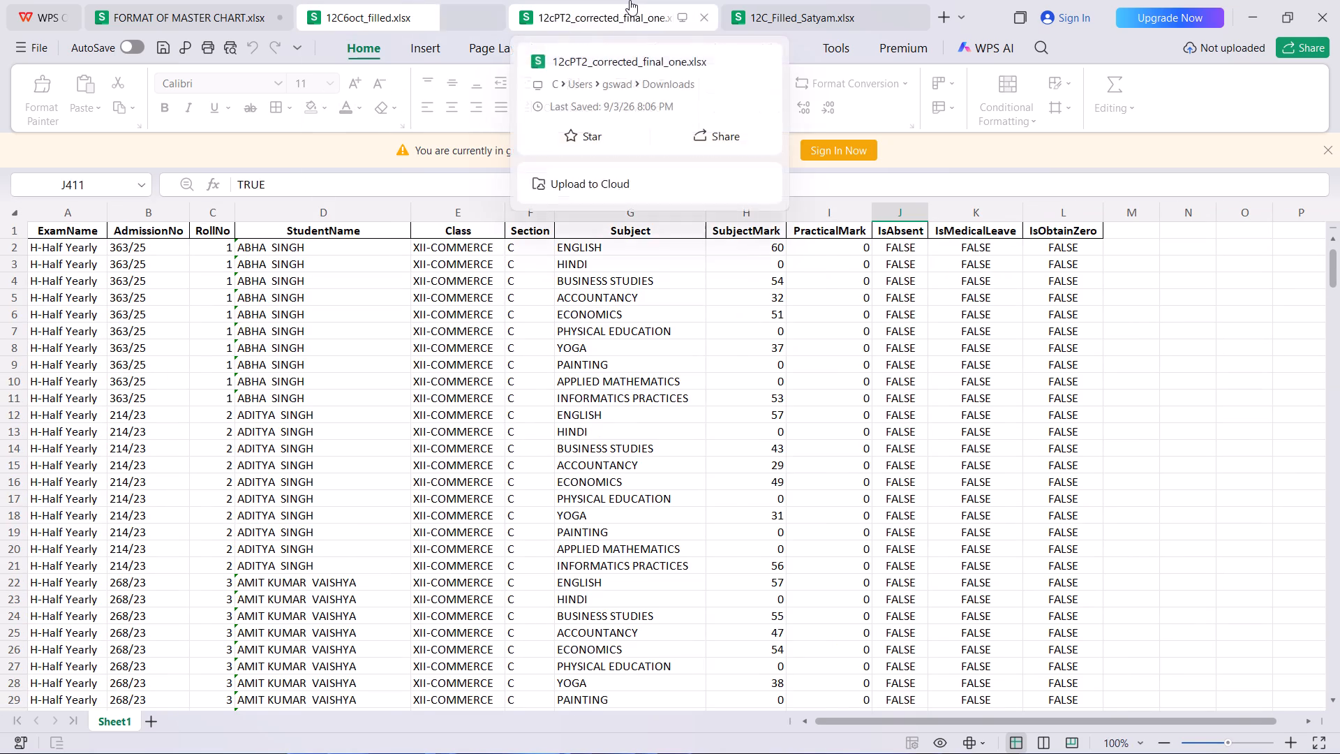
pyautogui.click(630, 0)
pyautogui.click(812, 0)
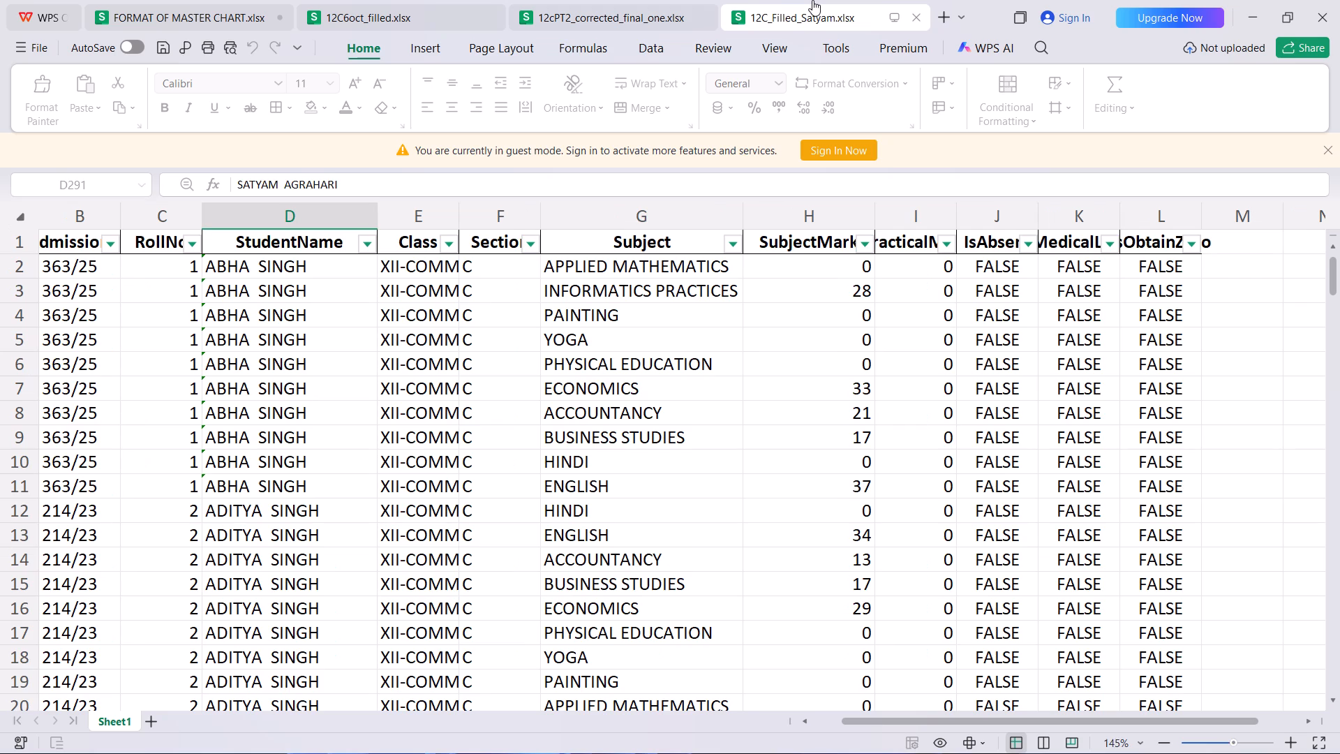
pyautogui.hscroll(2, 414, 369)
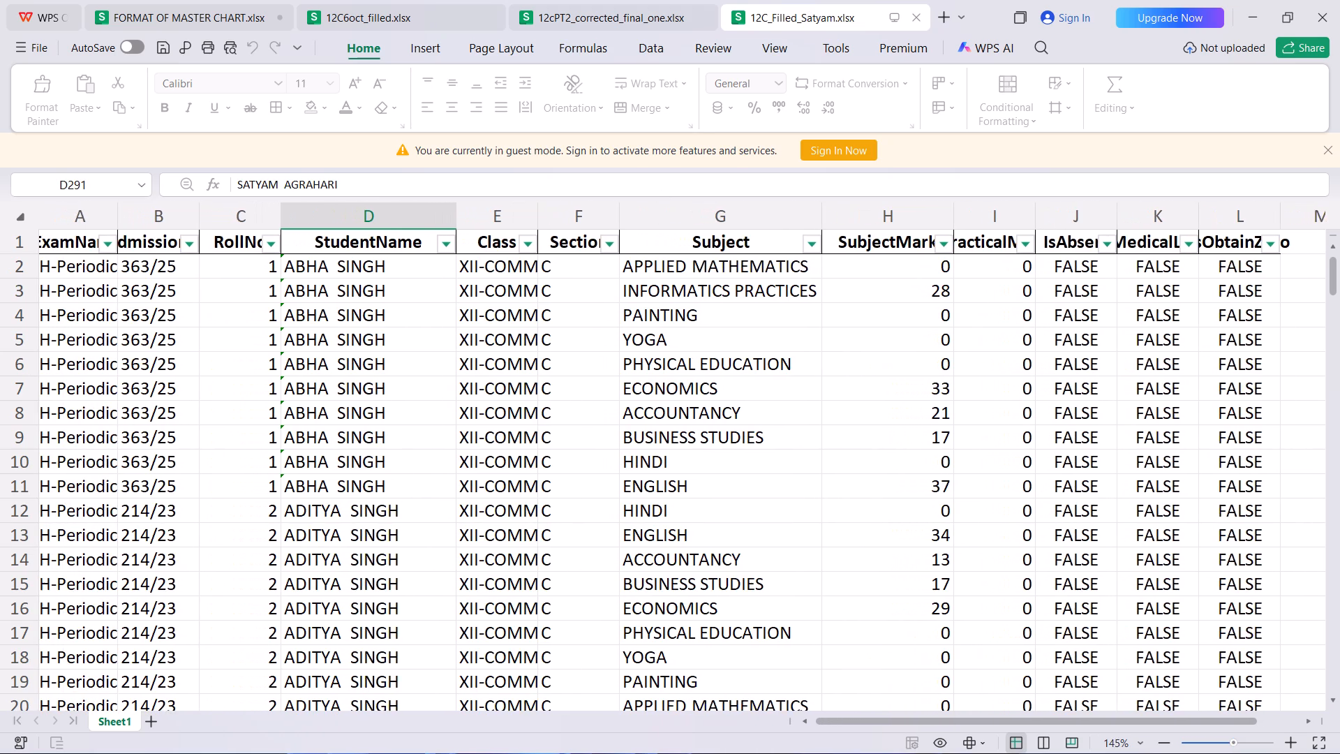
pyautogui.hscroll(2, 414, 369)
pyautogui.scroll(1, 414, 369)
pyautogui.hscroll(1, 414, 369)
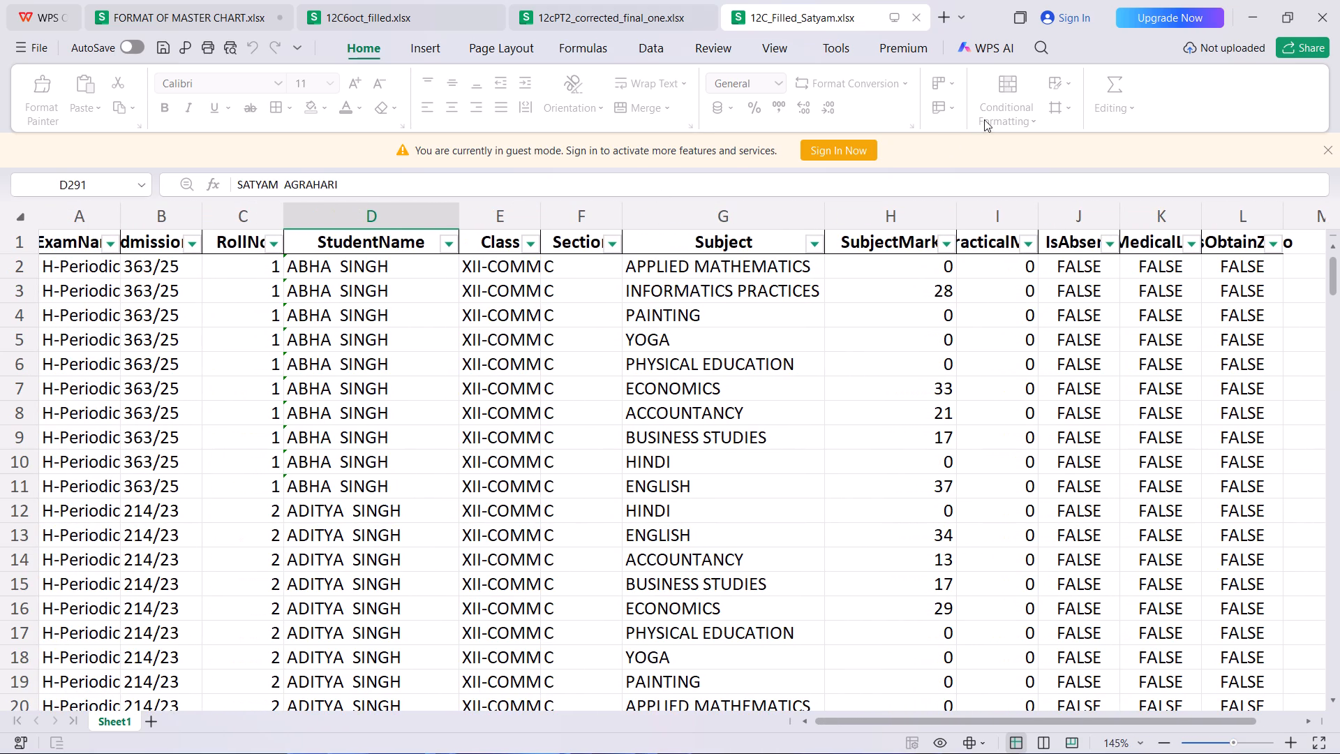
pyautogui.click(650, 248)
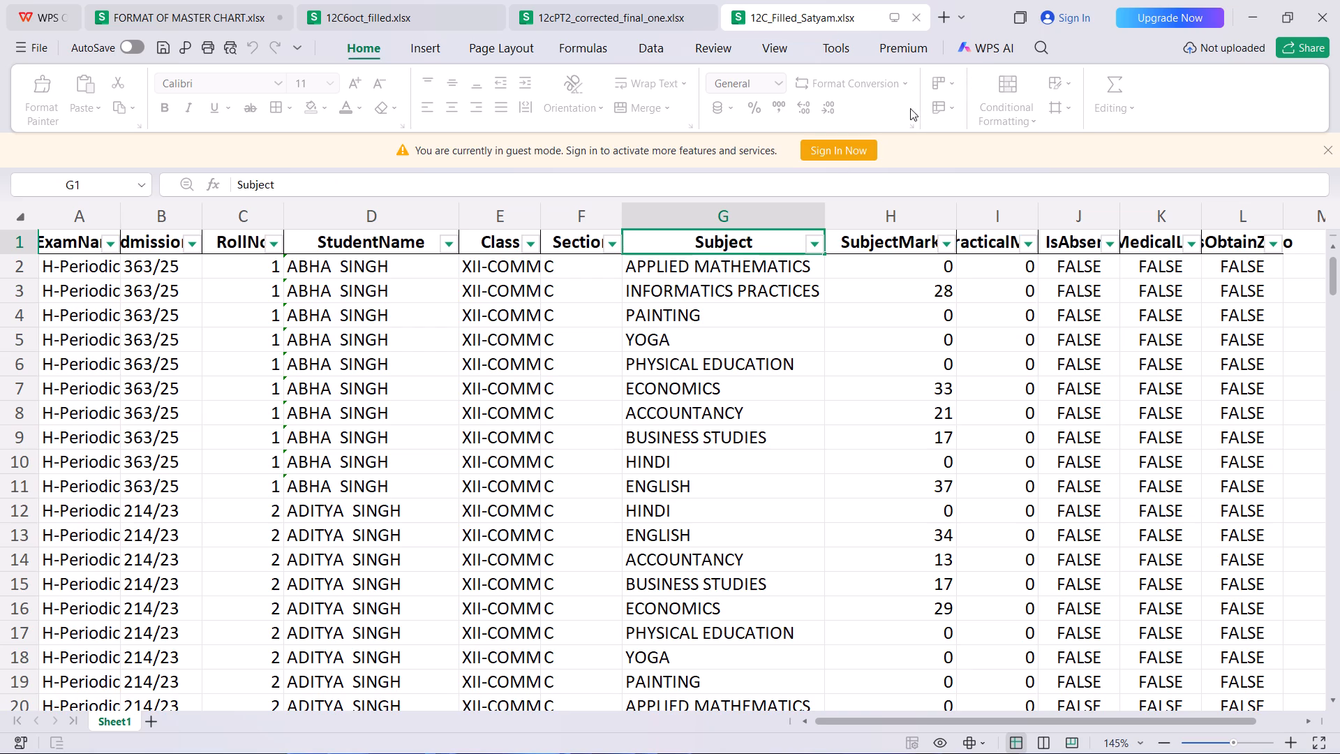
# Start signing in to an account to leave guest mode.
pyautogui.click(840, 155)
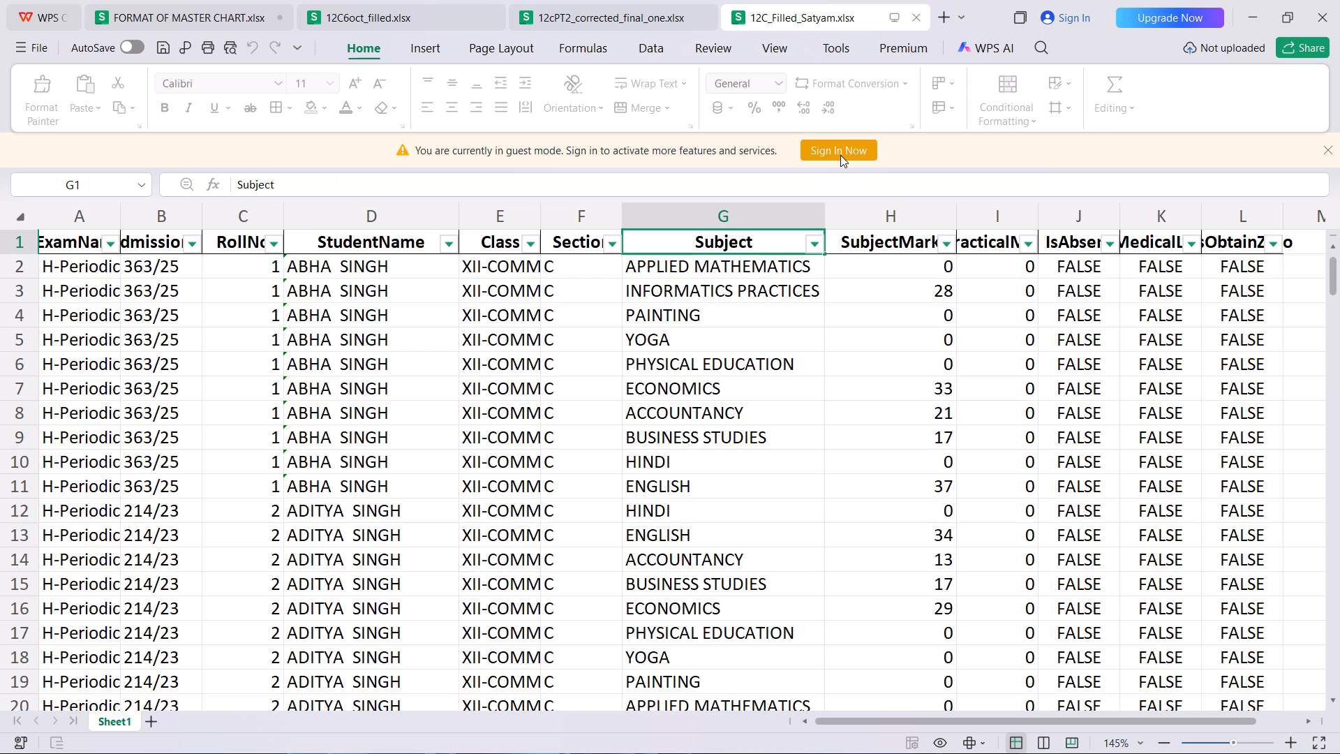
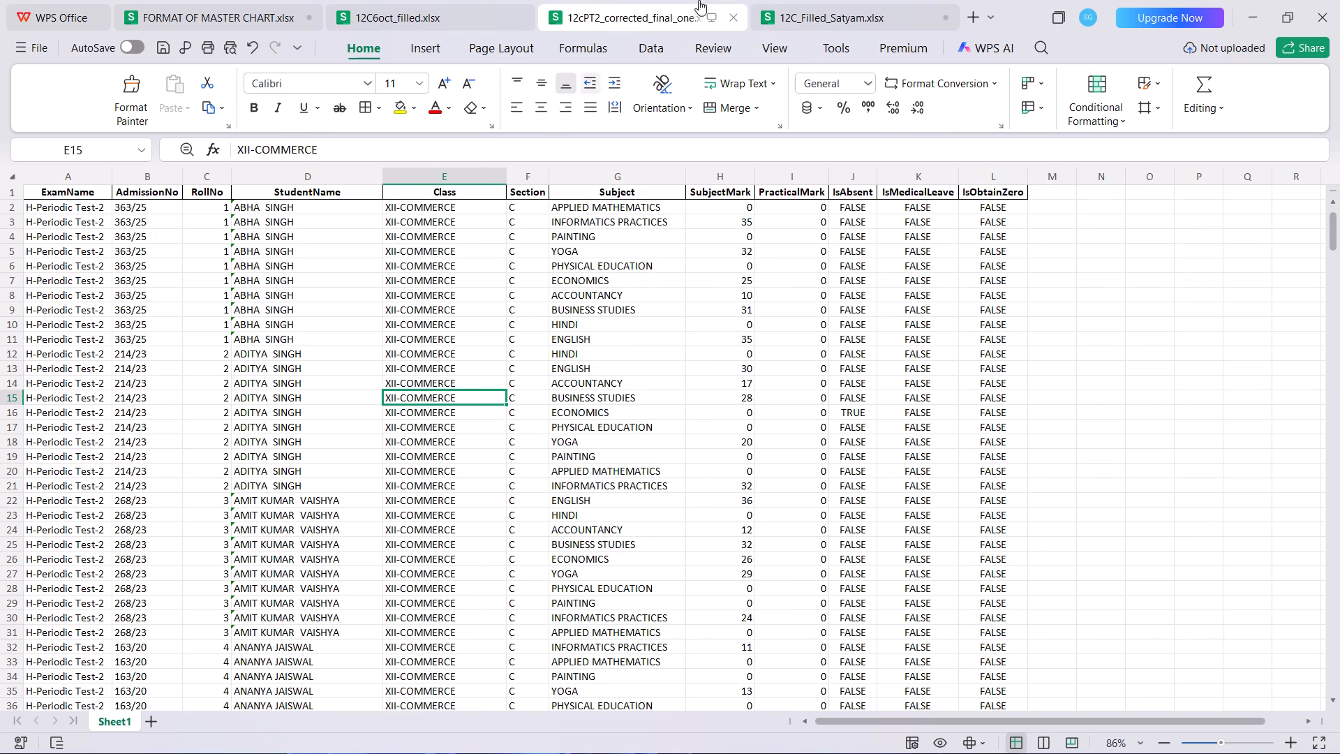
# Reset the Subject filter in the 12C_Filled_Satyam workbook to include all subjects instead of only ENGLISH.
pyautogui.click(874, 0)
pyautogui.click(370, 290)
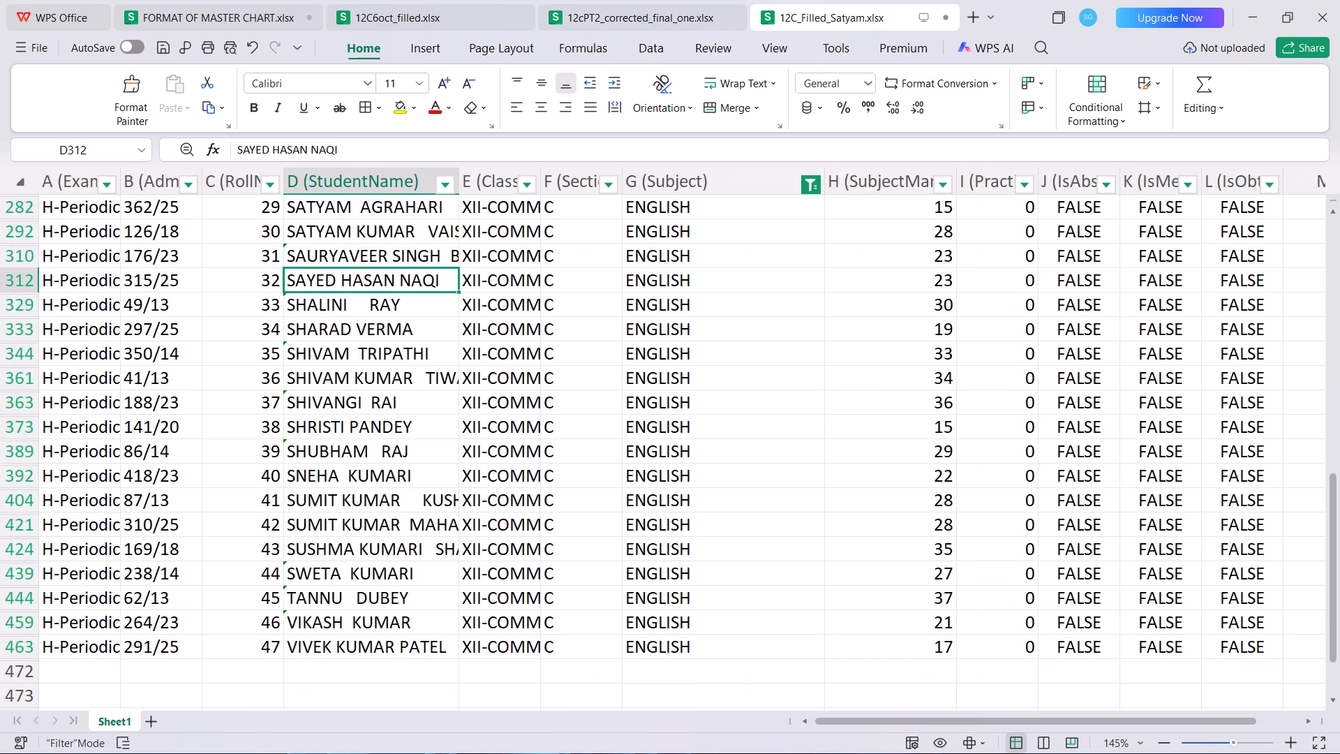
pyautogui.scroll(12, 370, 290)
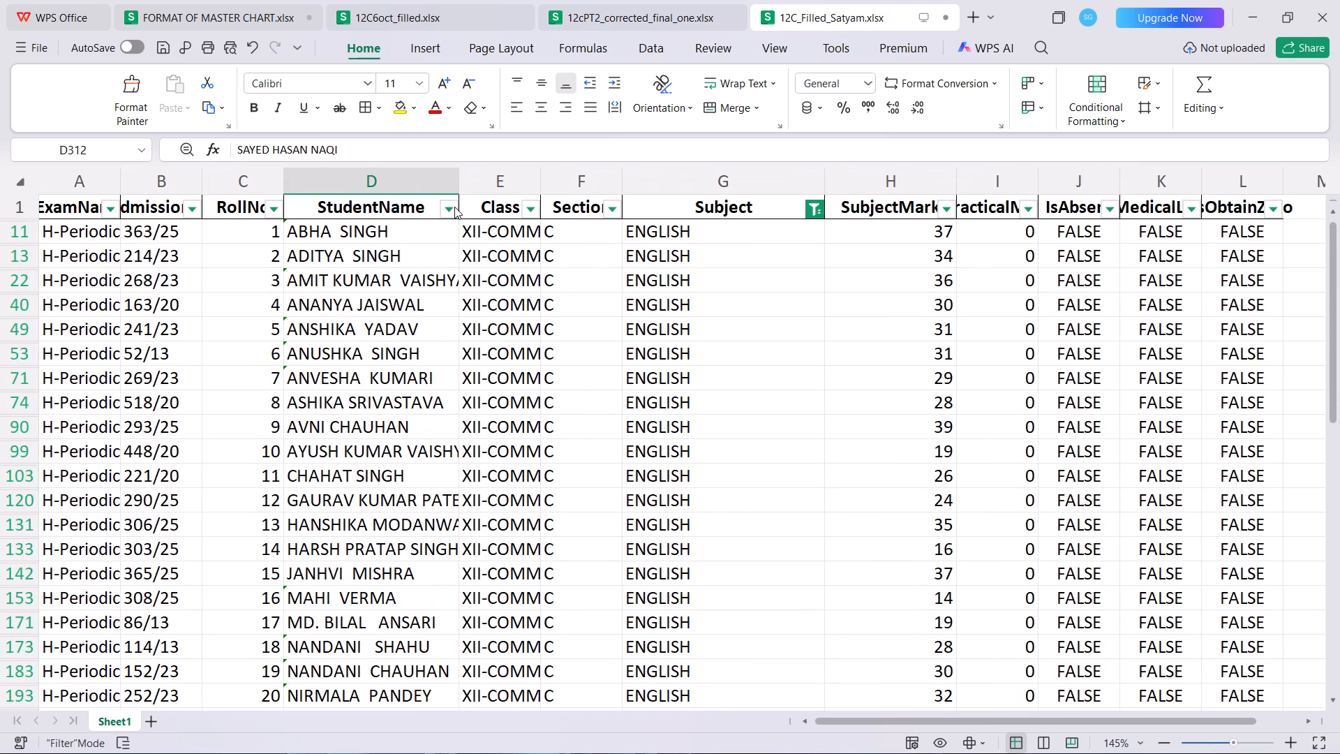
pyautogui.click(454, 207)
pyautogui.click(389, 346)
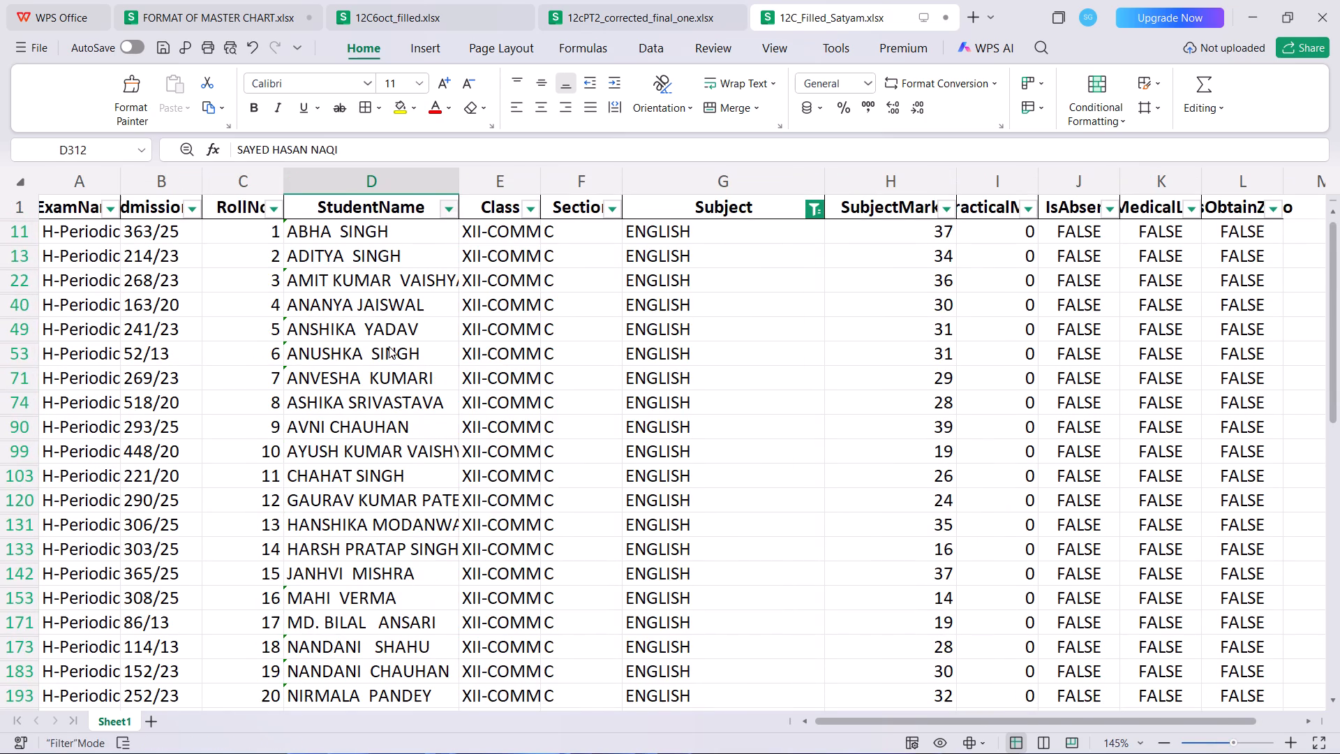
pyautogui.click(812, 214)
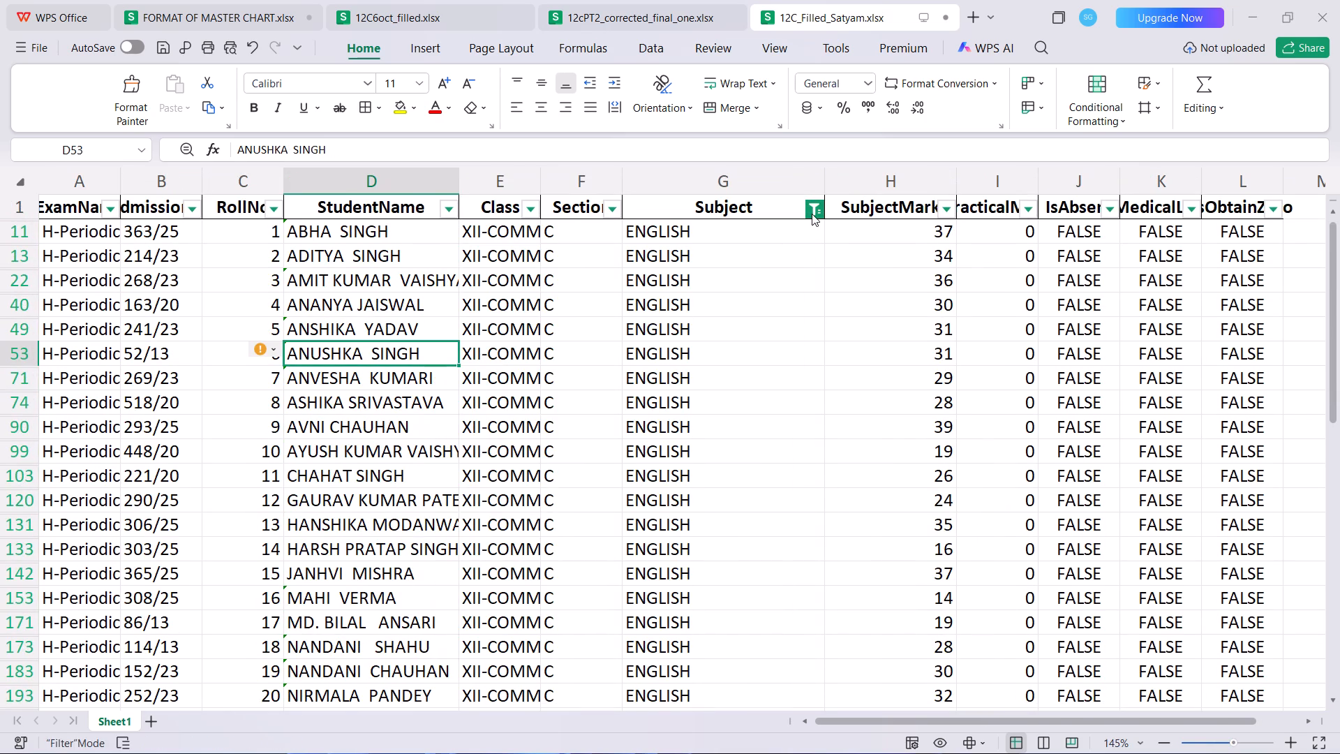
pyautogui.click(848, 337)
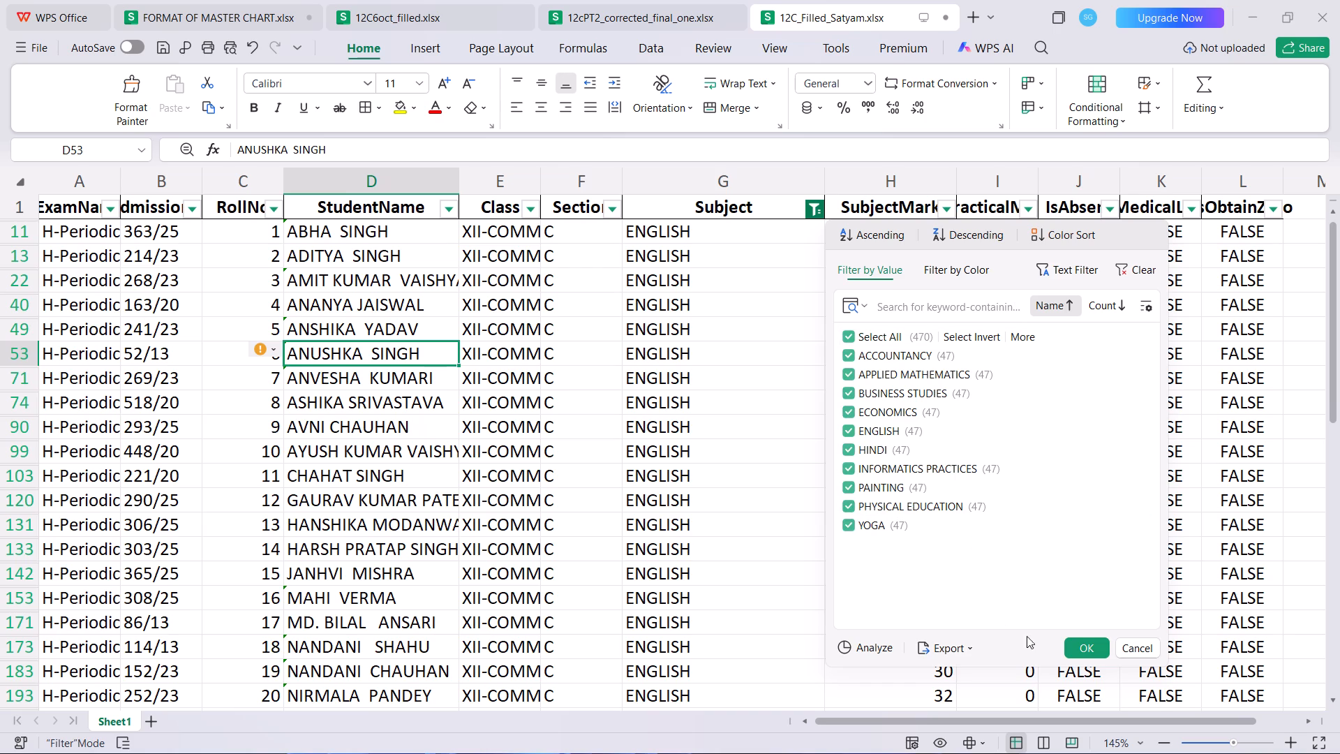
pyautogui.click(1074, 643)
pyautogui.click(697, 429)
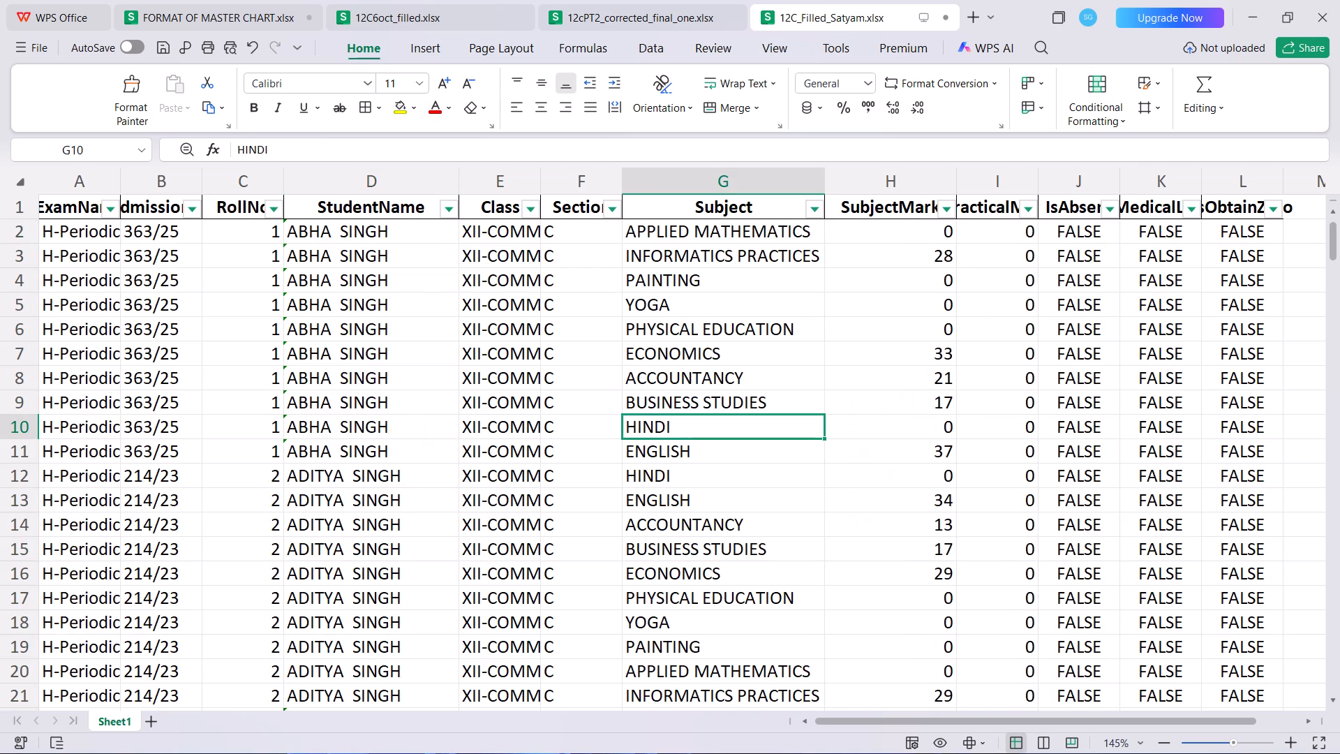
pyautogui.scroll(1, 697, 429)
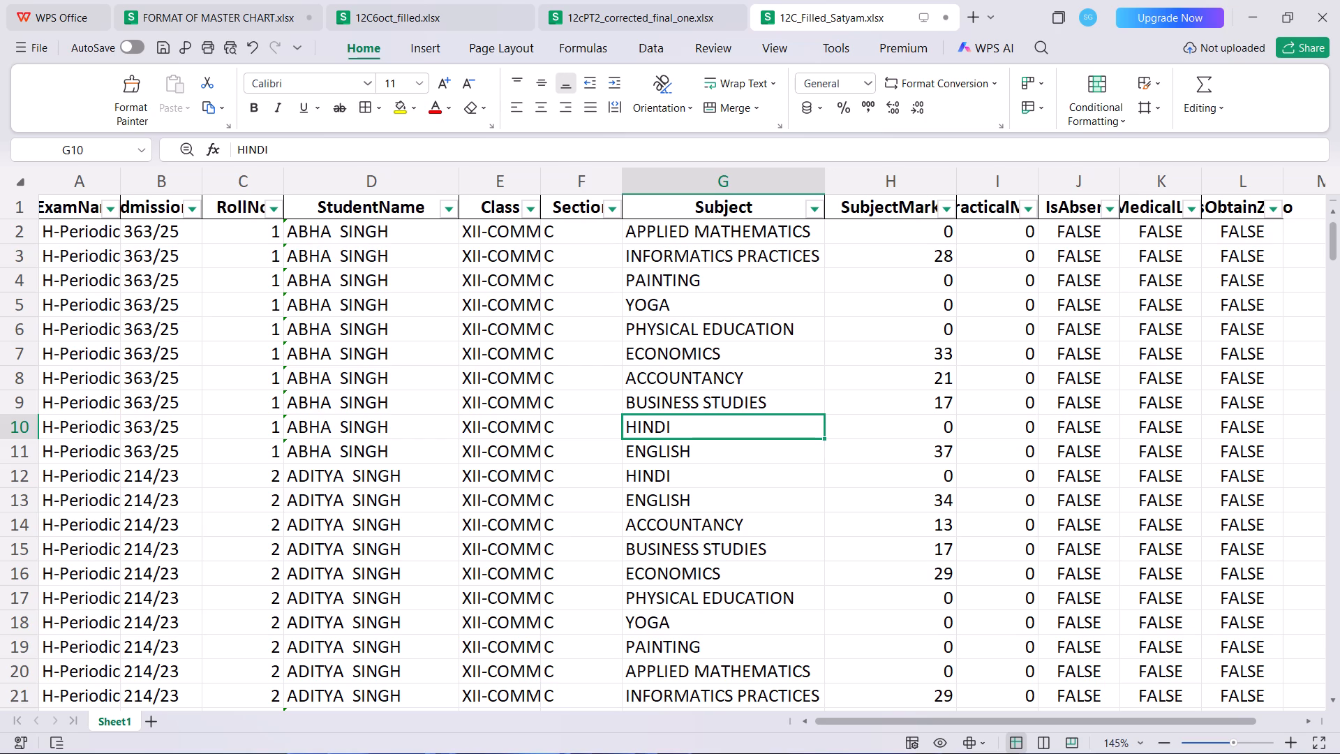
# Check the master chart's blank subject columns and autofit the ExamName column width in 12C_Filled_Satyam.
pyautogui.click(214, 0)
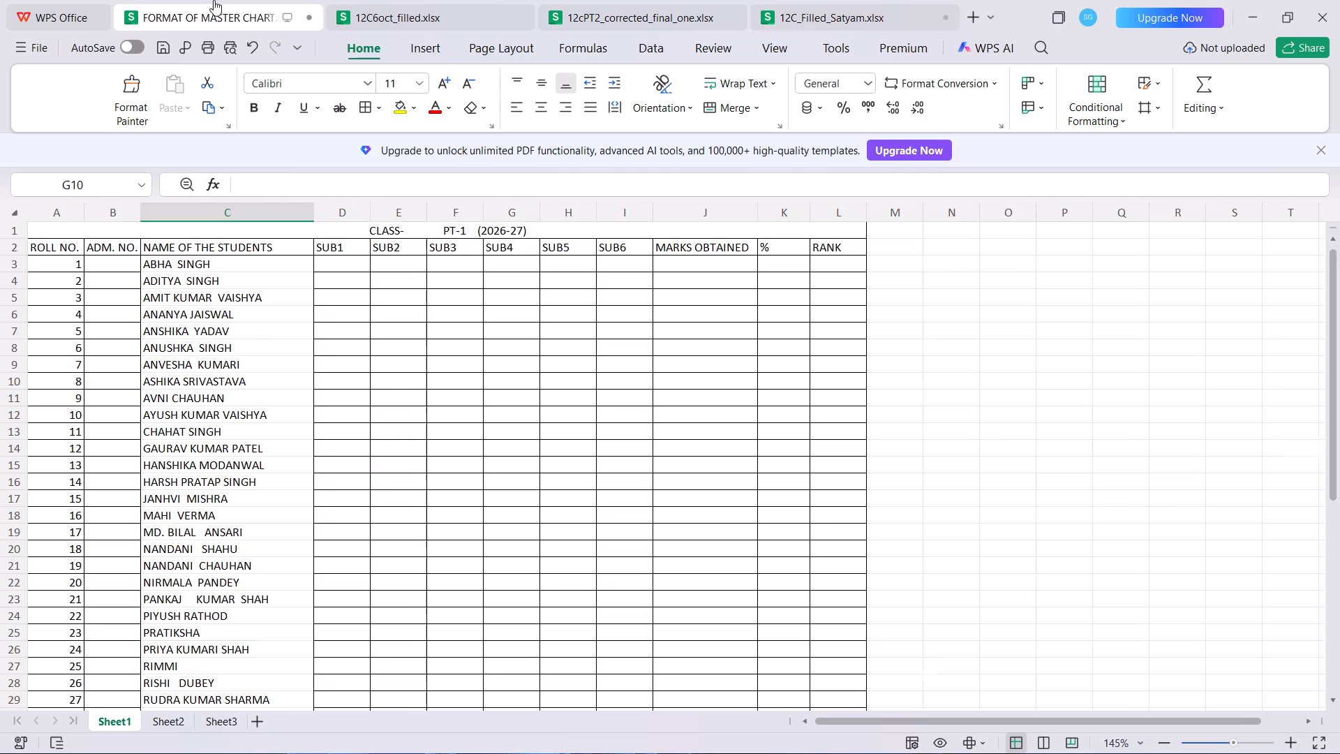
pyautogui.click(339, 261)
pyautogui.click(392, 269)
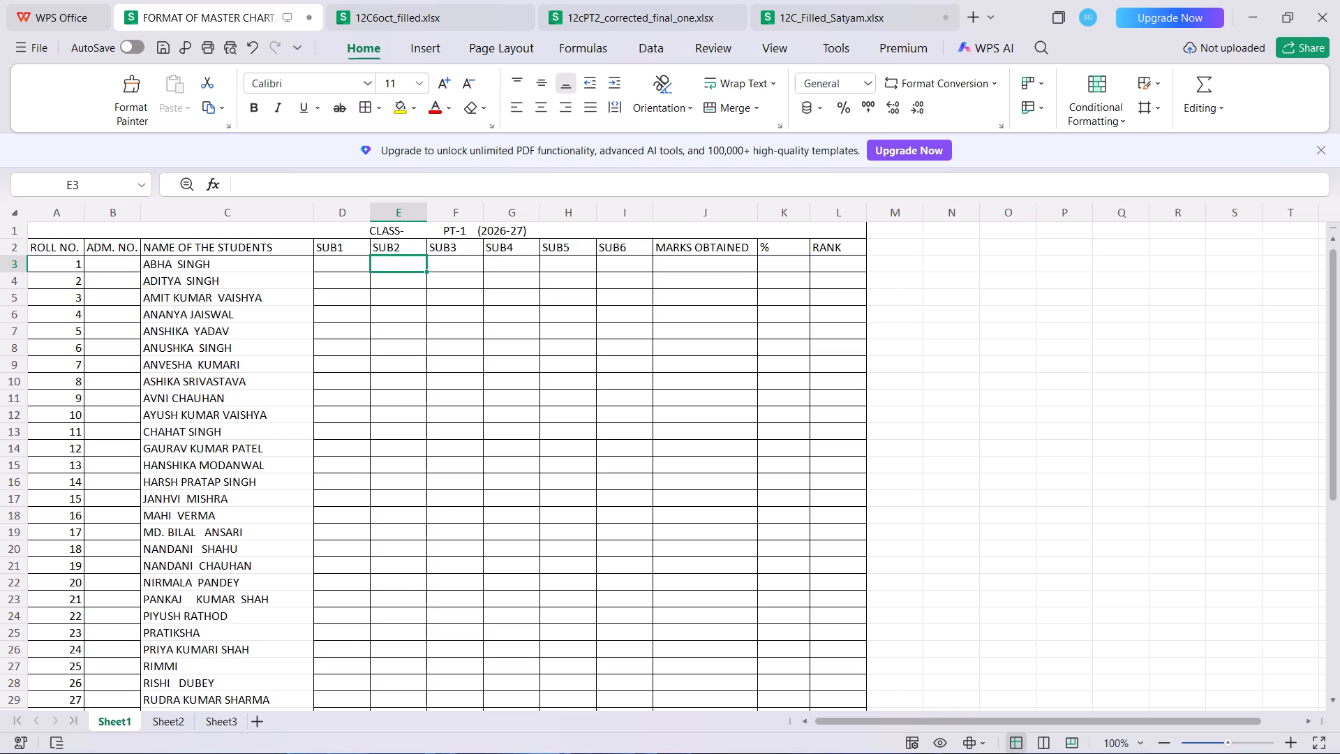
pyautogui.click(843, 0)
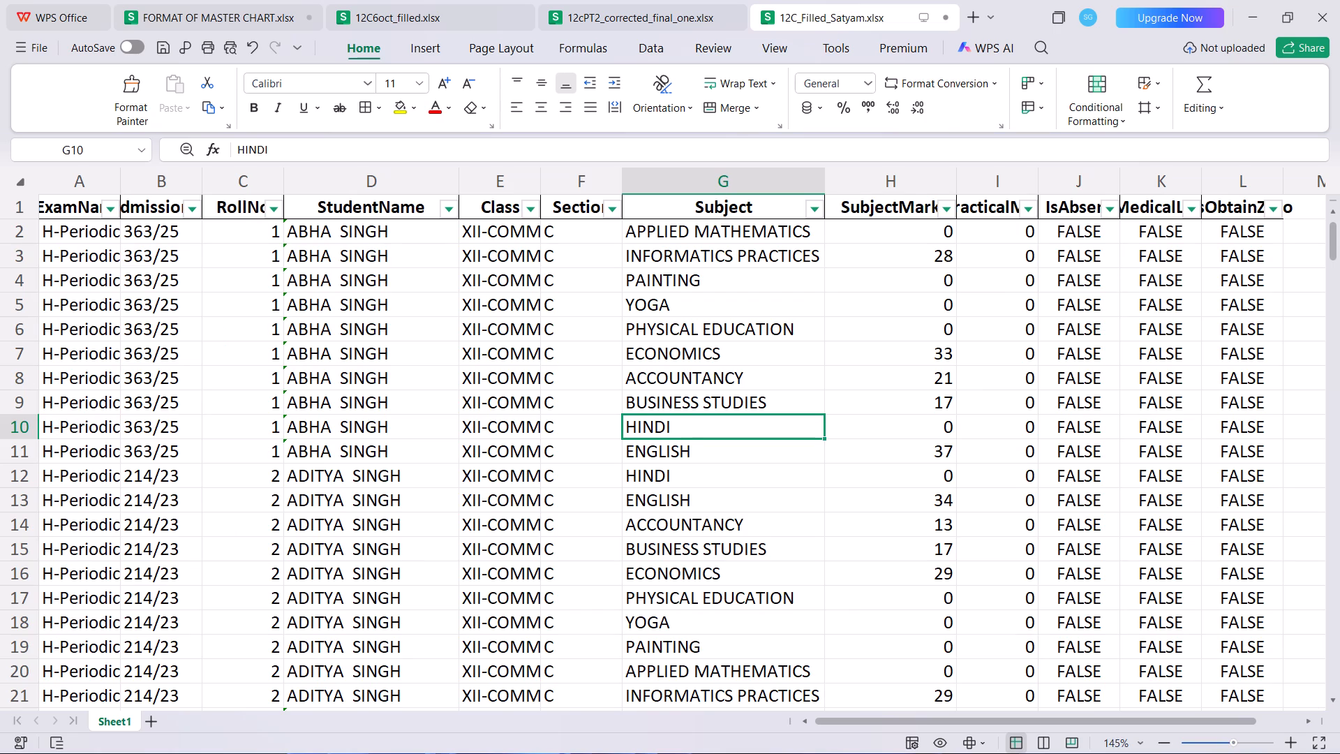
pyautogui.hscroll(1, 602, 263)
pyautogui.scroll(-1, 602, 263)
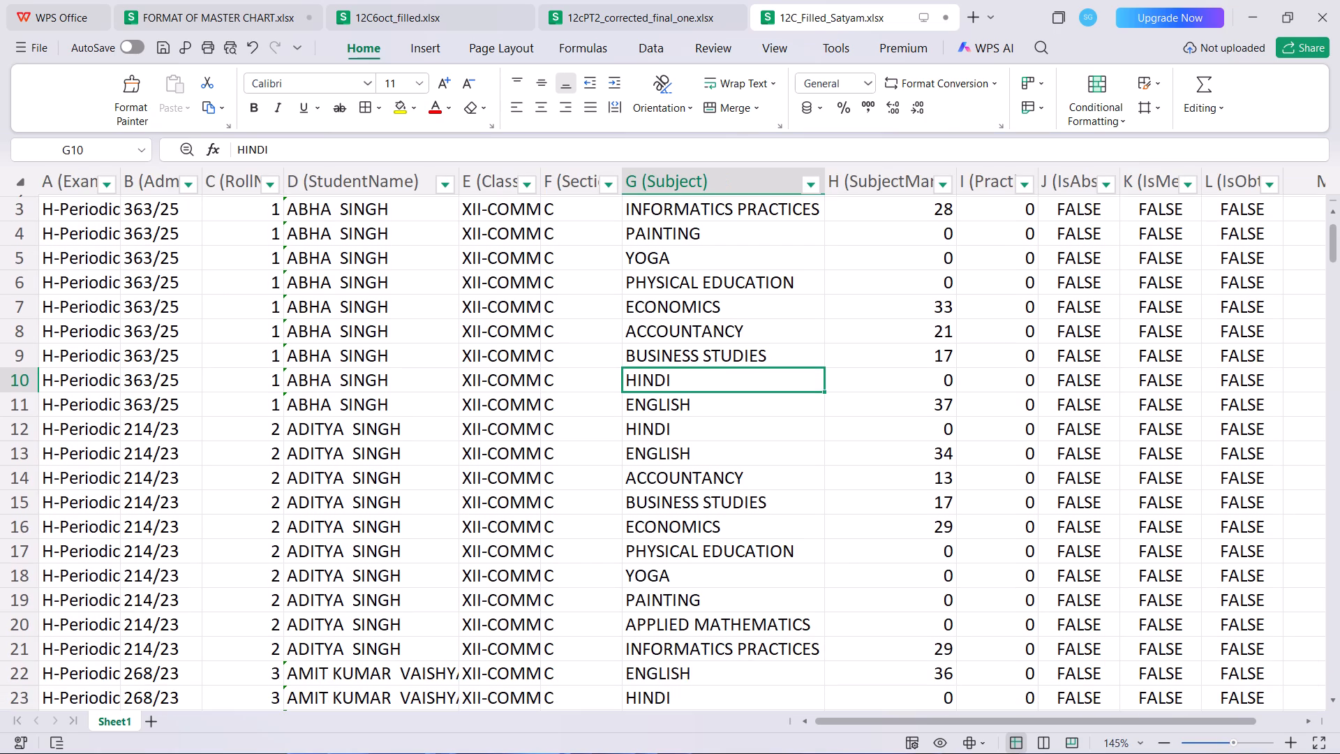
pyautogui.hscroll(1, 345, 337)
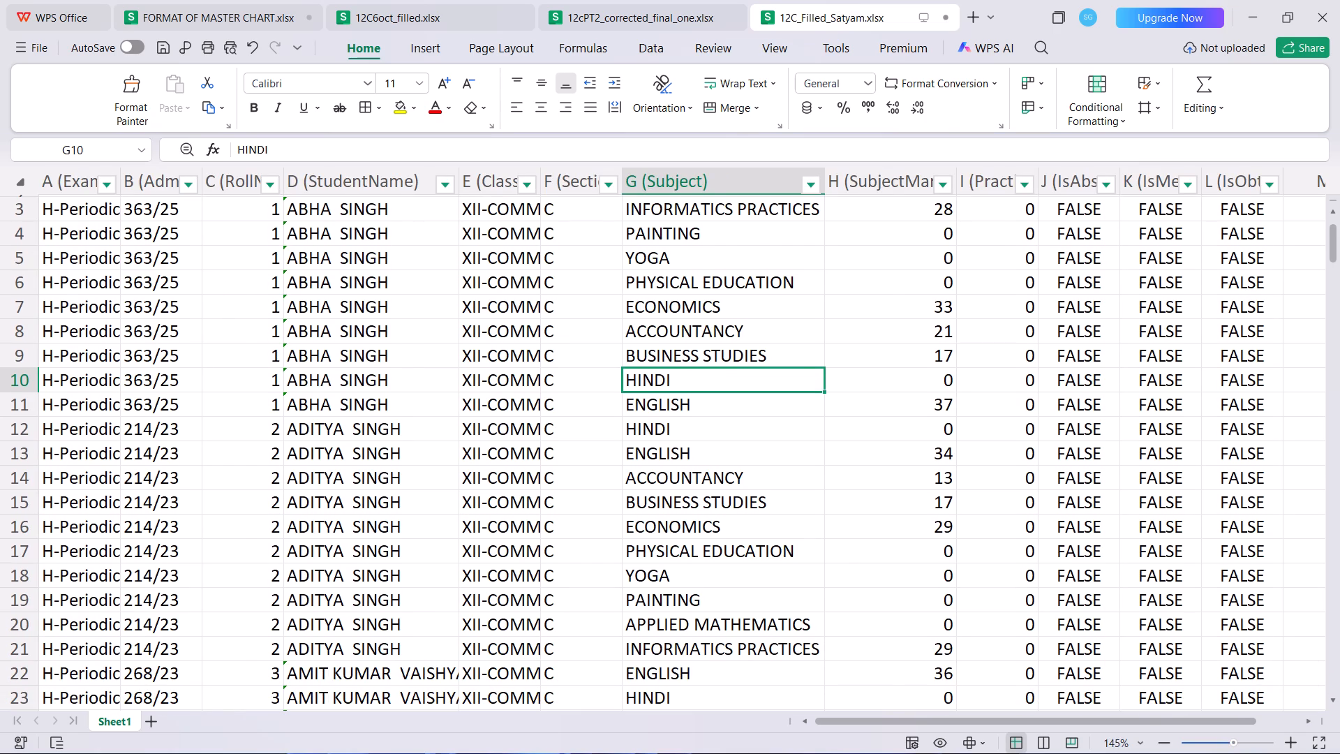
pyautogui.doubleClick(117, 173)
pyautogui.scroll(1, 203, 332)
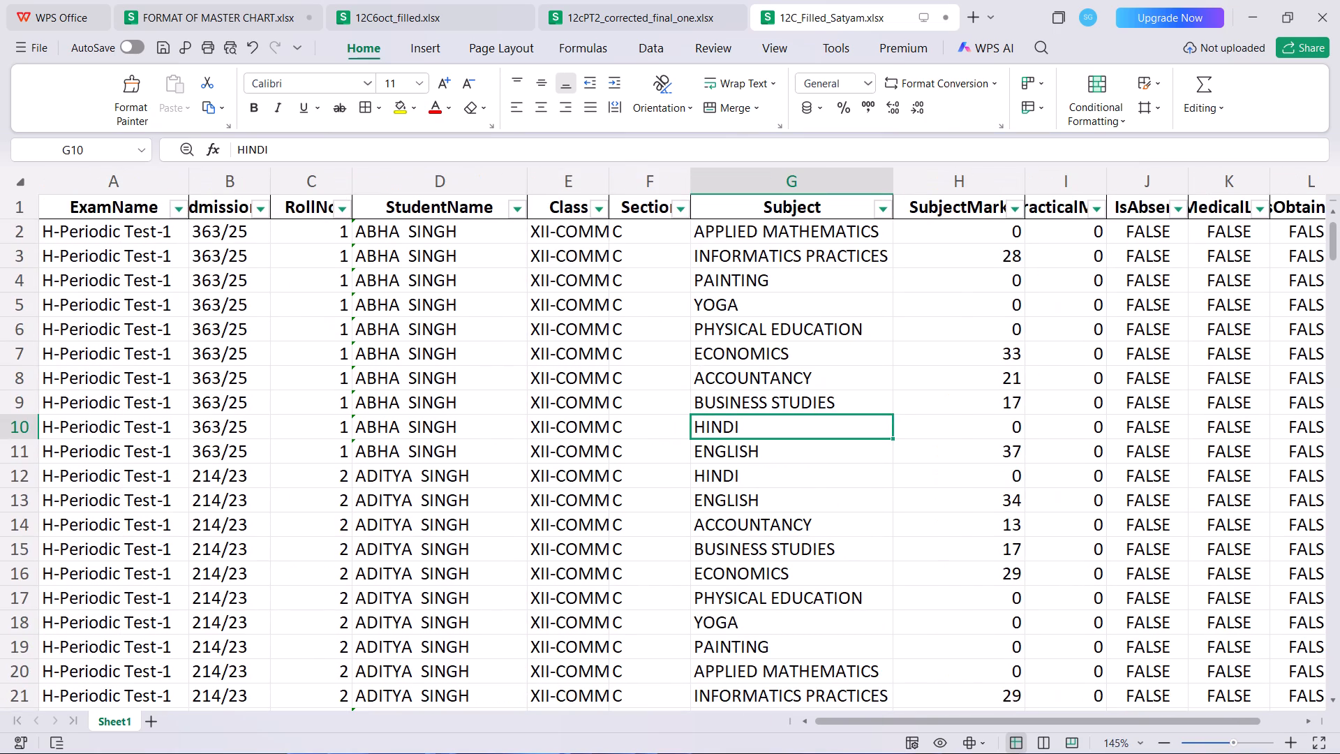
pyautogui.scroll(1, 203, 332)
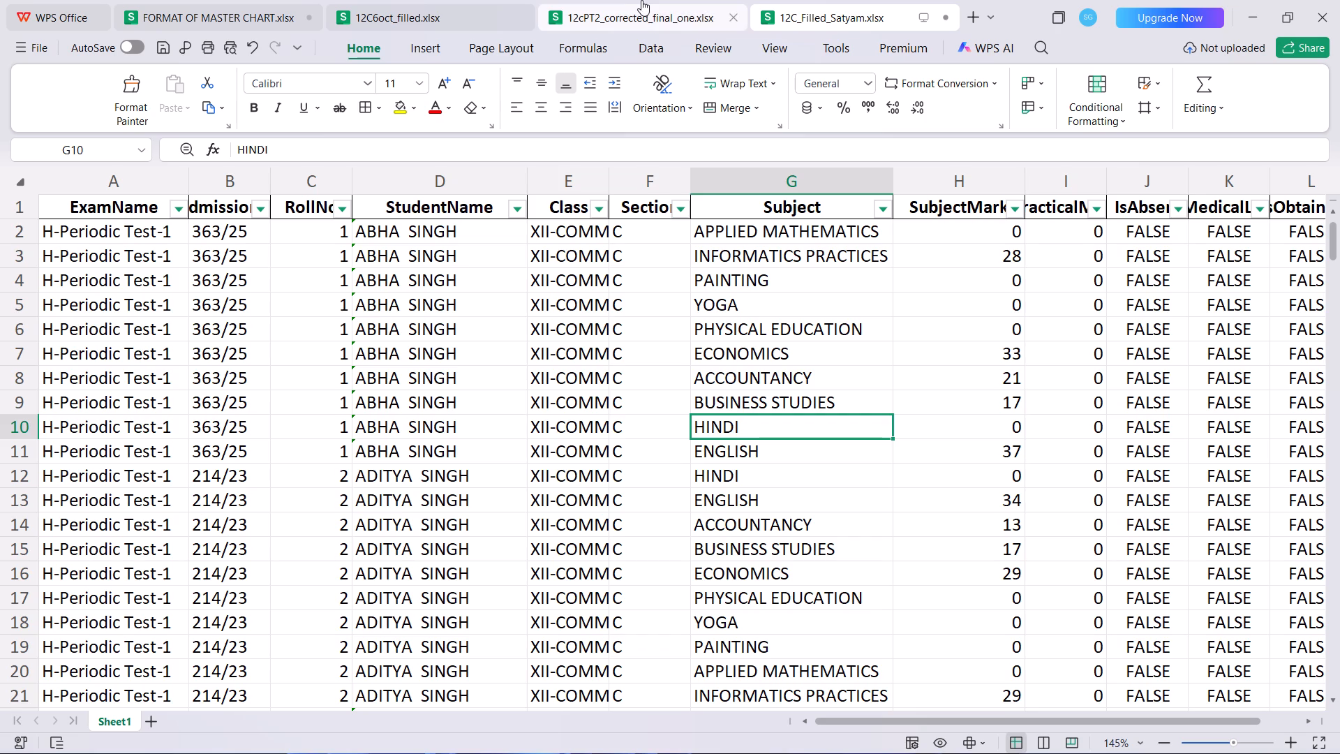
# Compare the exam names and subject marks in the three 12C workbooks with the PT-1 master chart's empty subject columns.
pyautogui.click(633, 0)
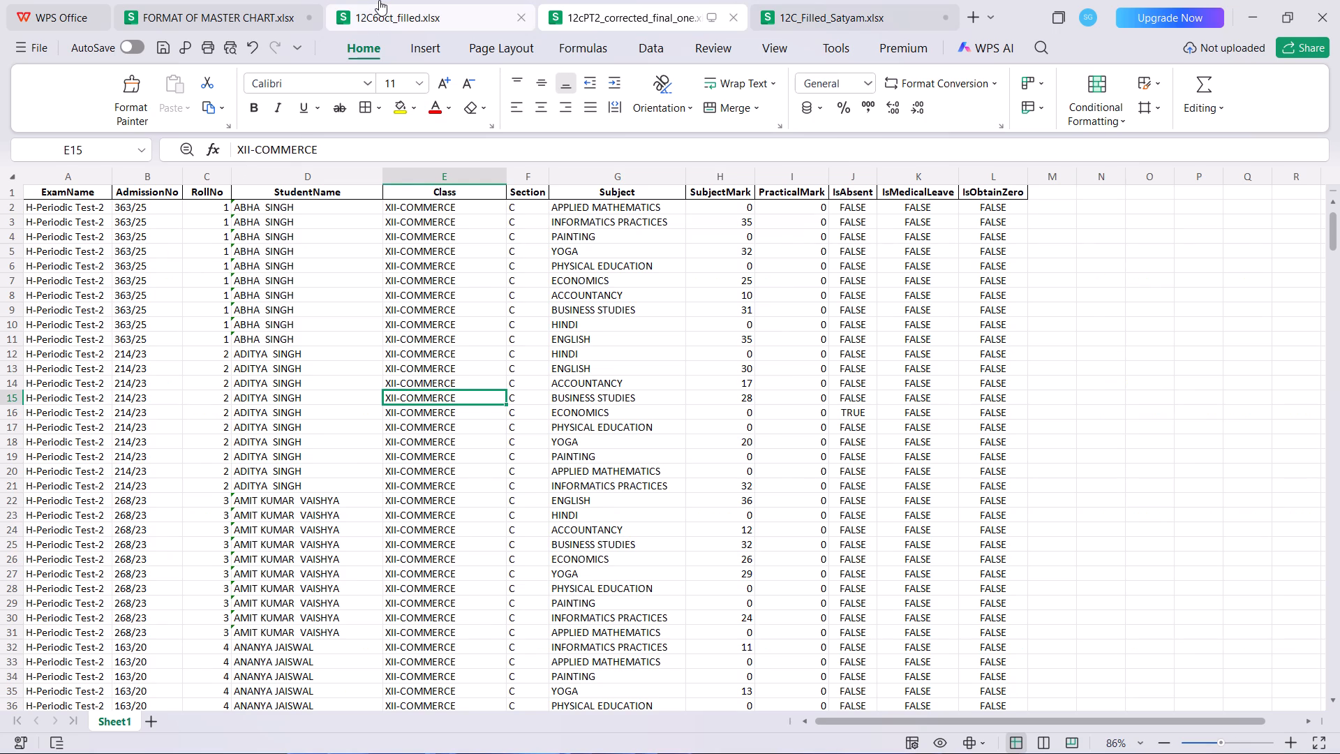
pyautogui.click(379, 0)
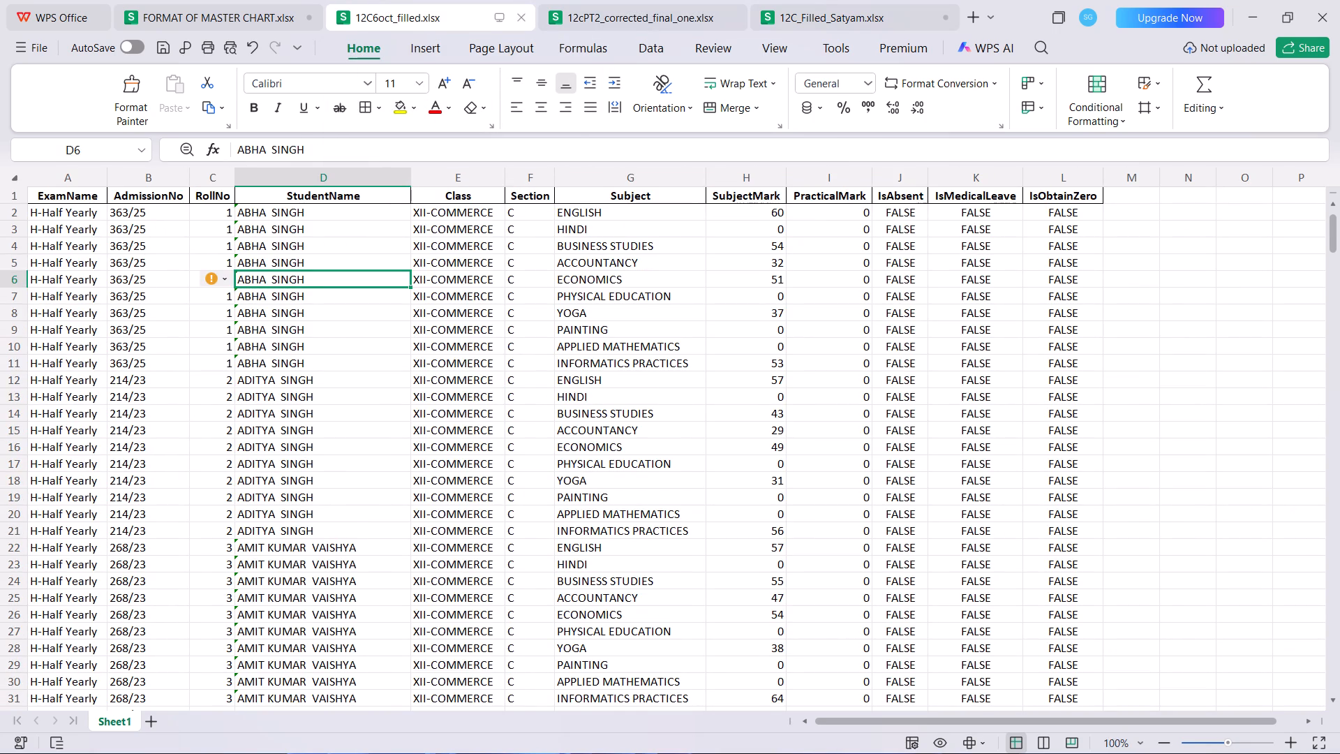
pyautogui.click(650, 6)
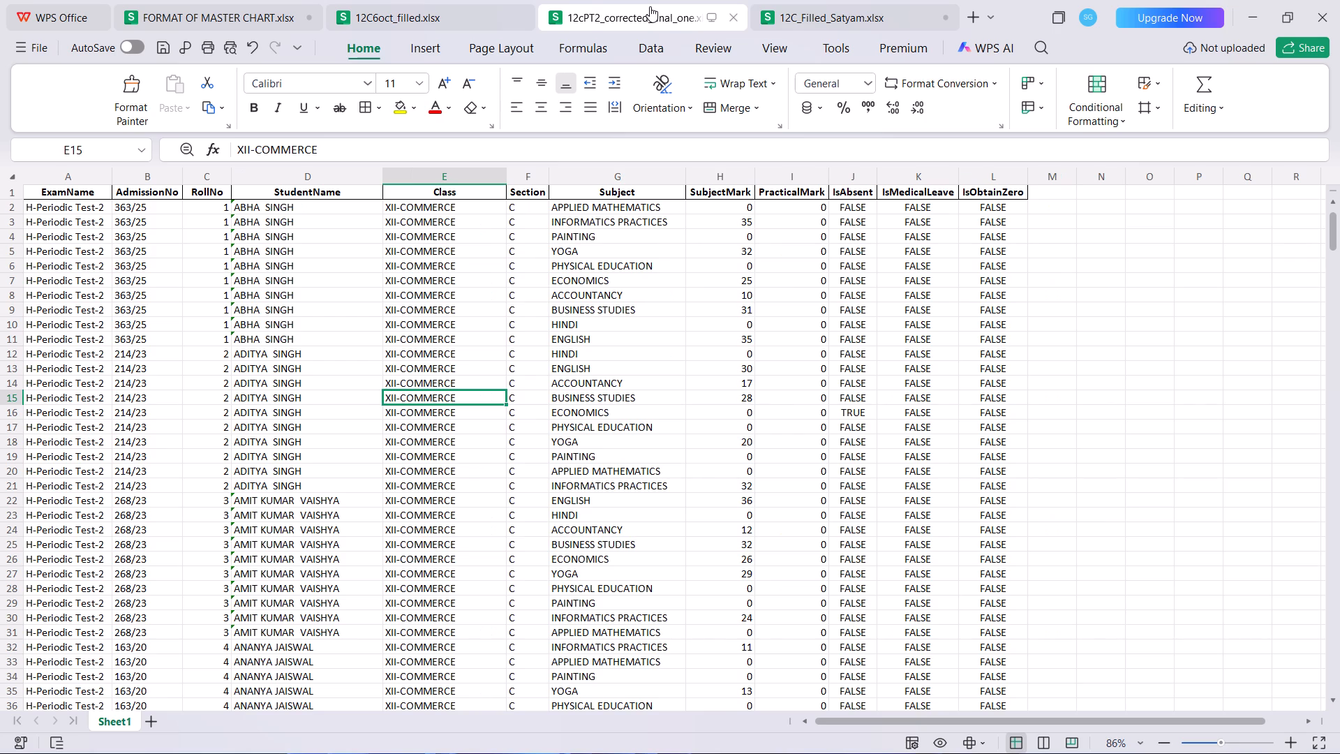
pyautogui.click(871, 0)
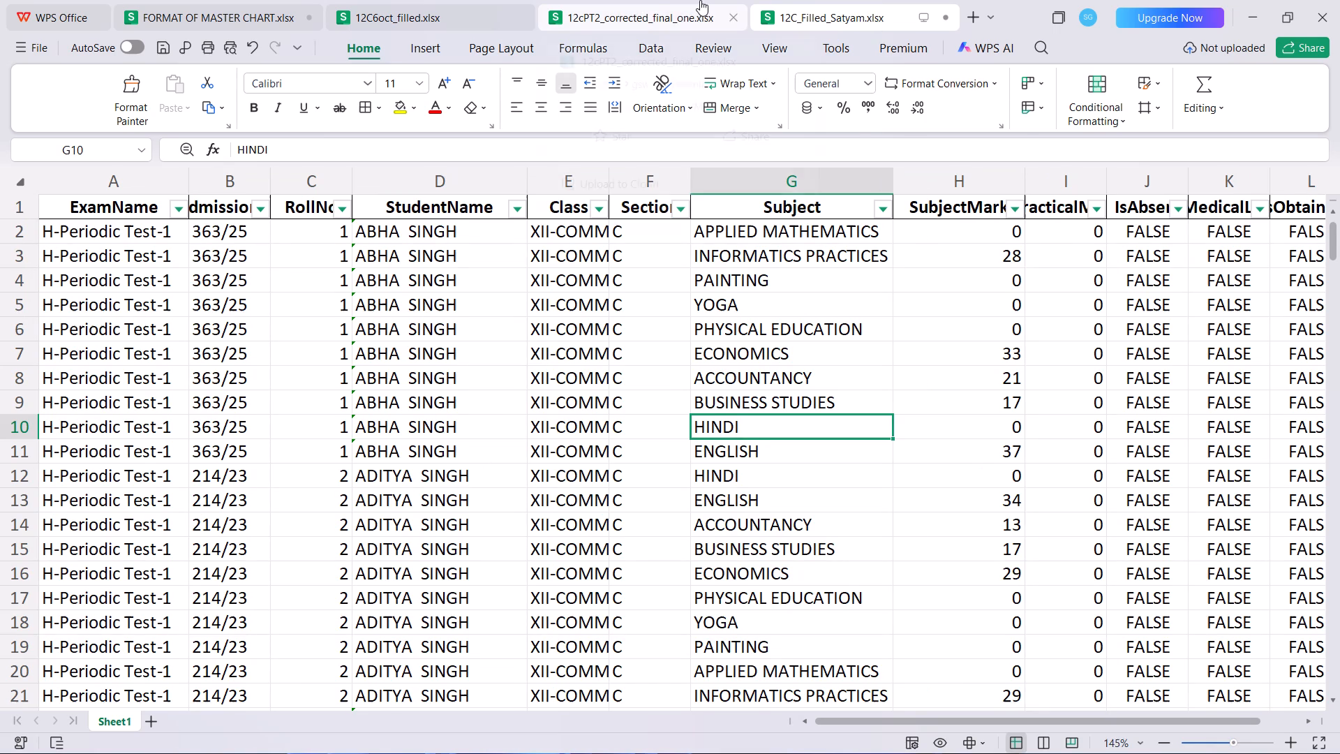
pyautogui.click(651, 0)
pyautogui.click(453, 0)
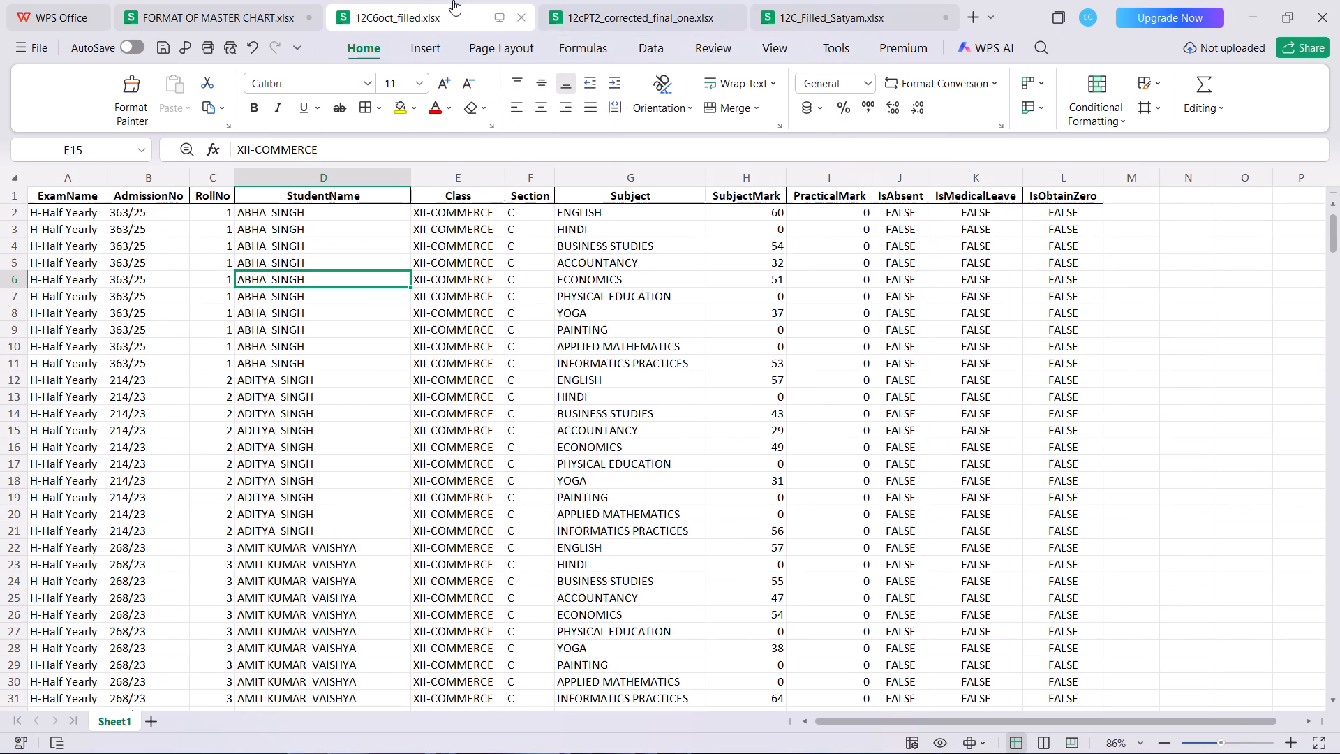
pyautogui.click(802, 0)
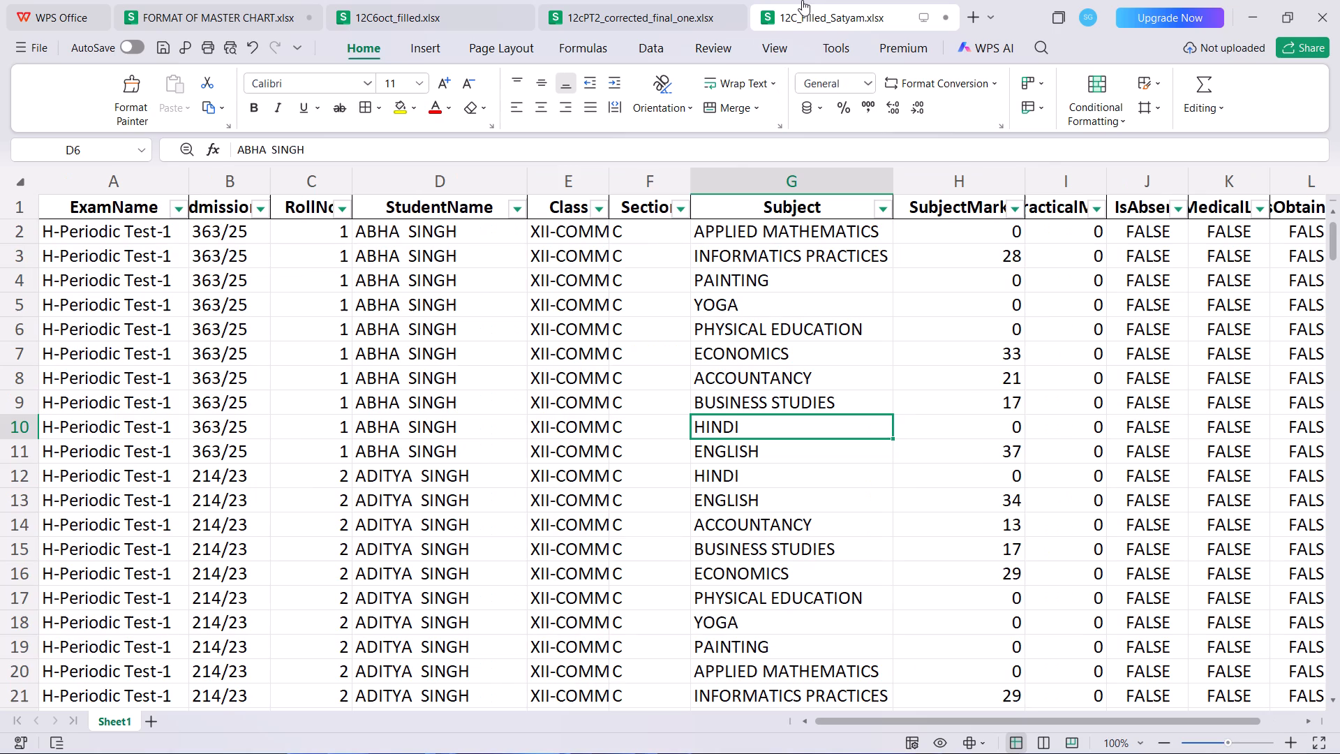
pyautogui.click(217, 0)
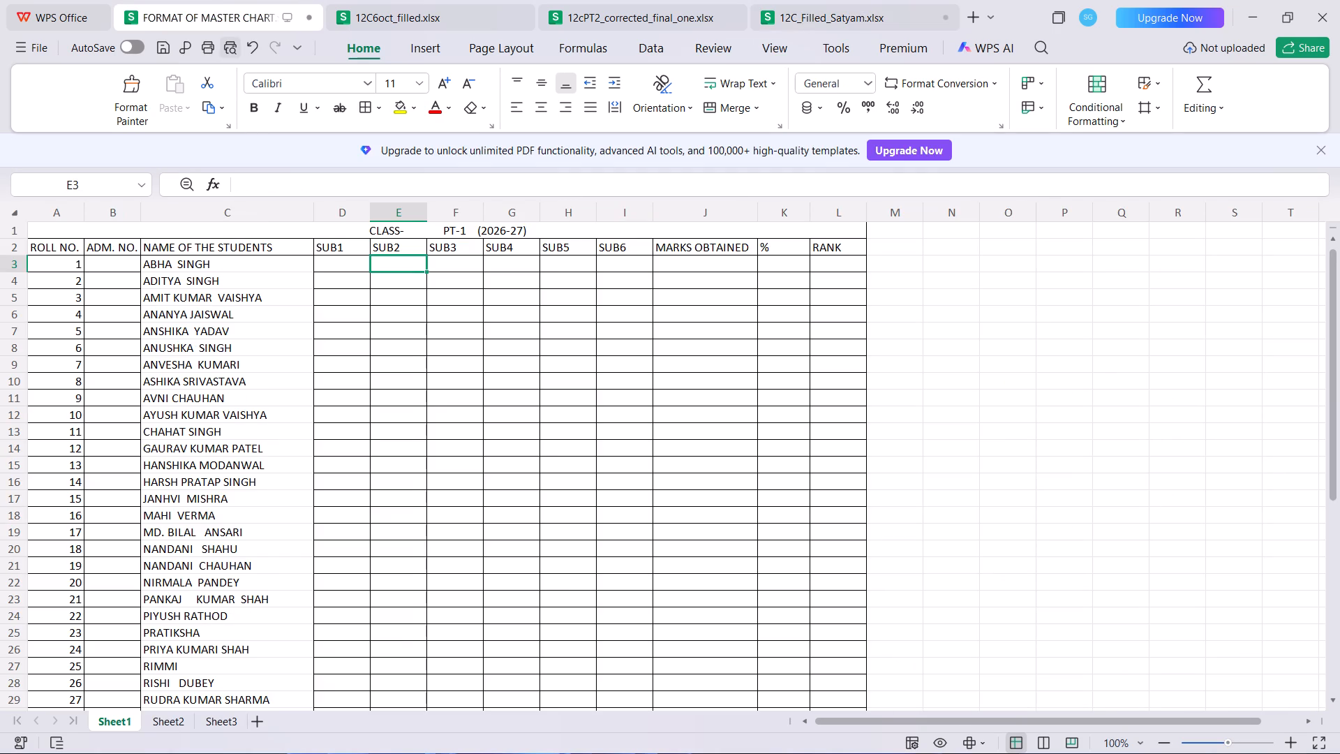
pyautogui.click(344, 265)
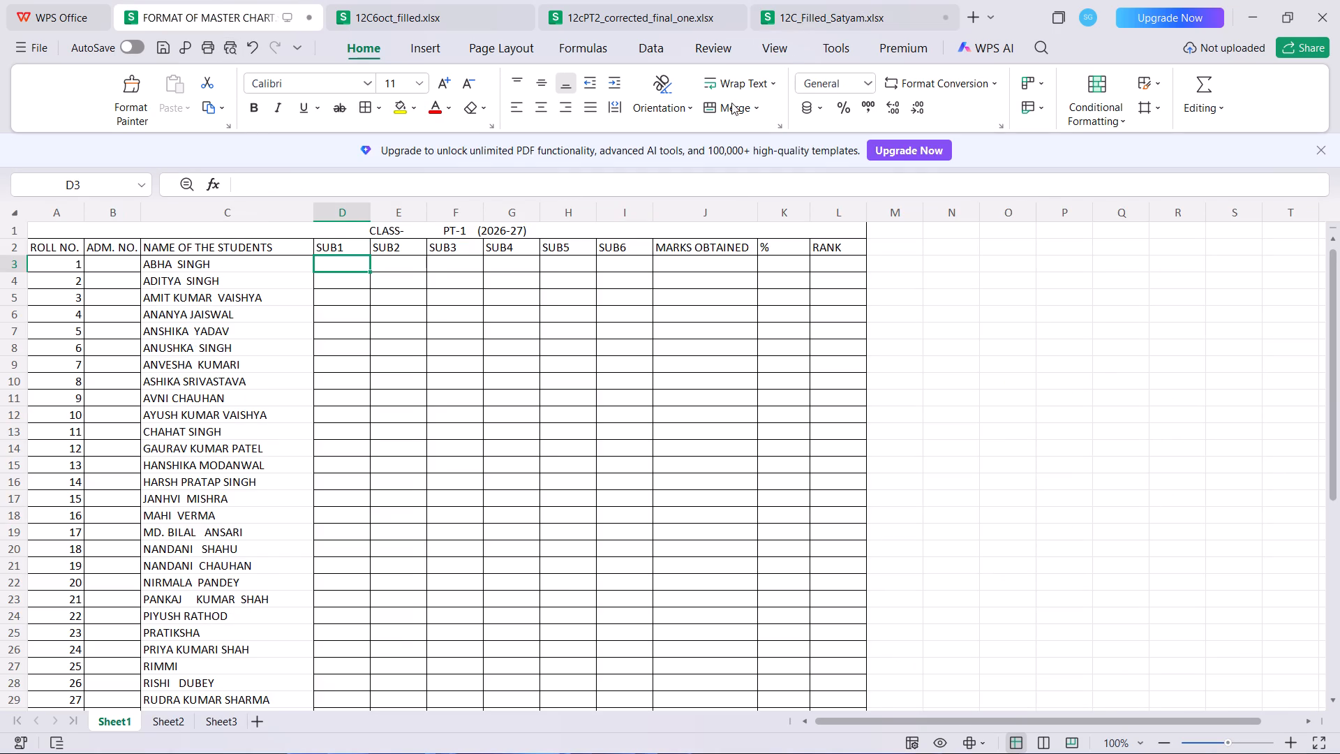
pyautogui.click(825, 13)
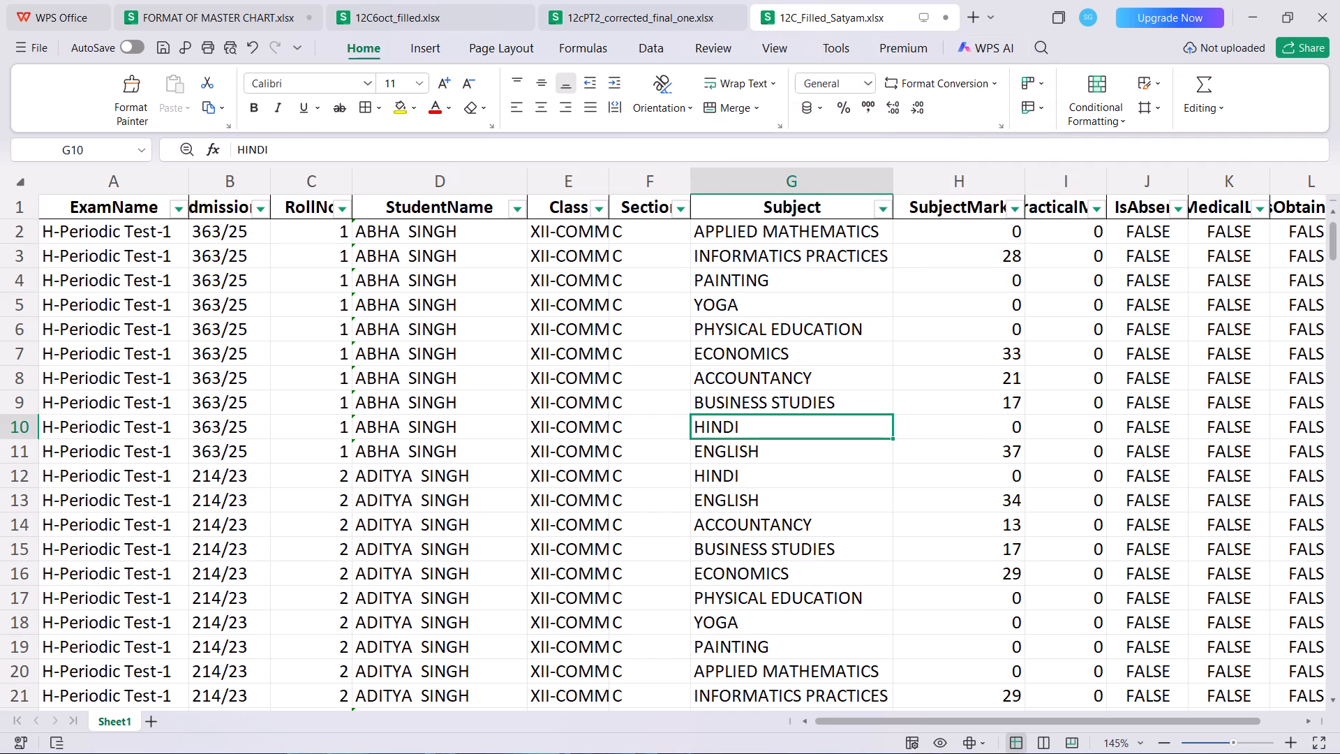
pyautogui.scroll(-1, 410, 276)
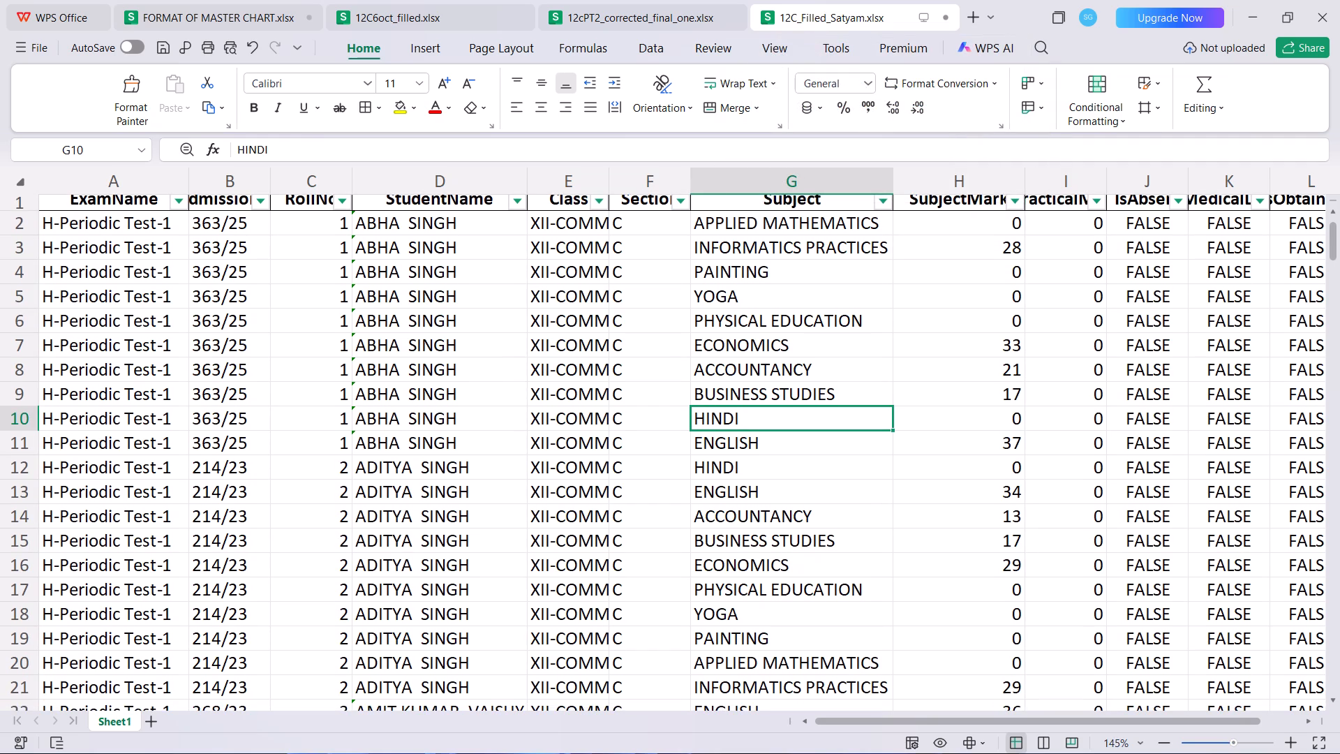
pyautogui.scroll(-1, 410, 276)
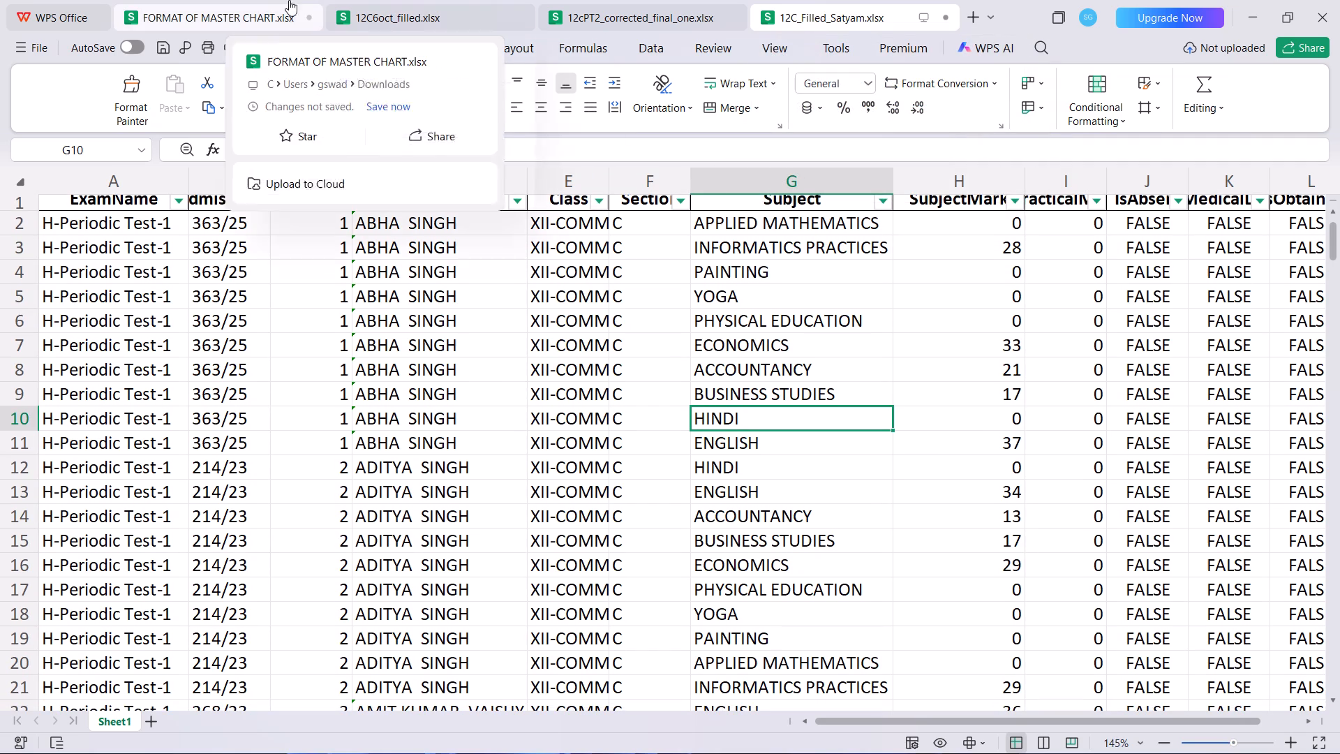
pyautogui.click(272, 0)
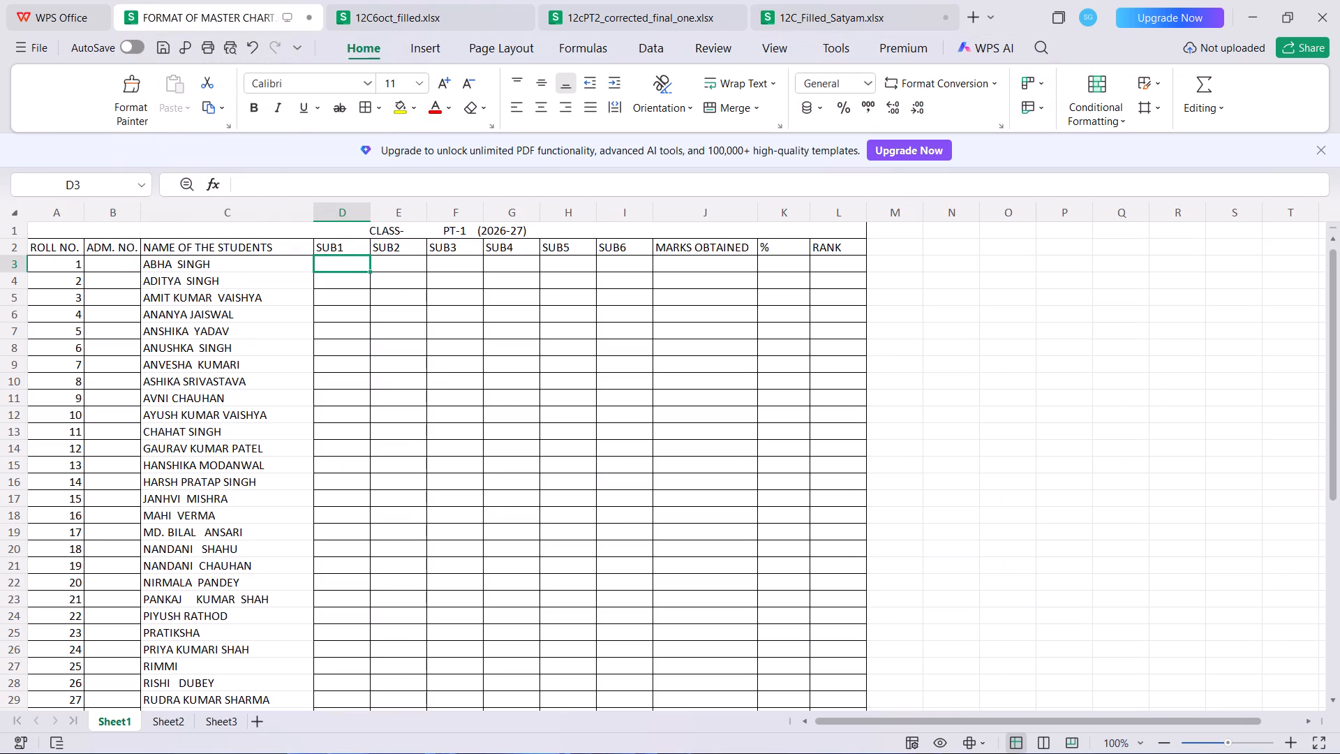
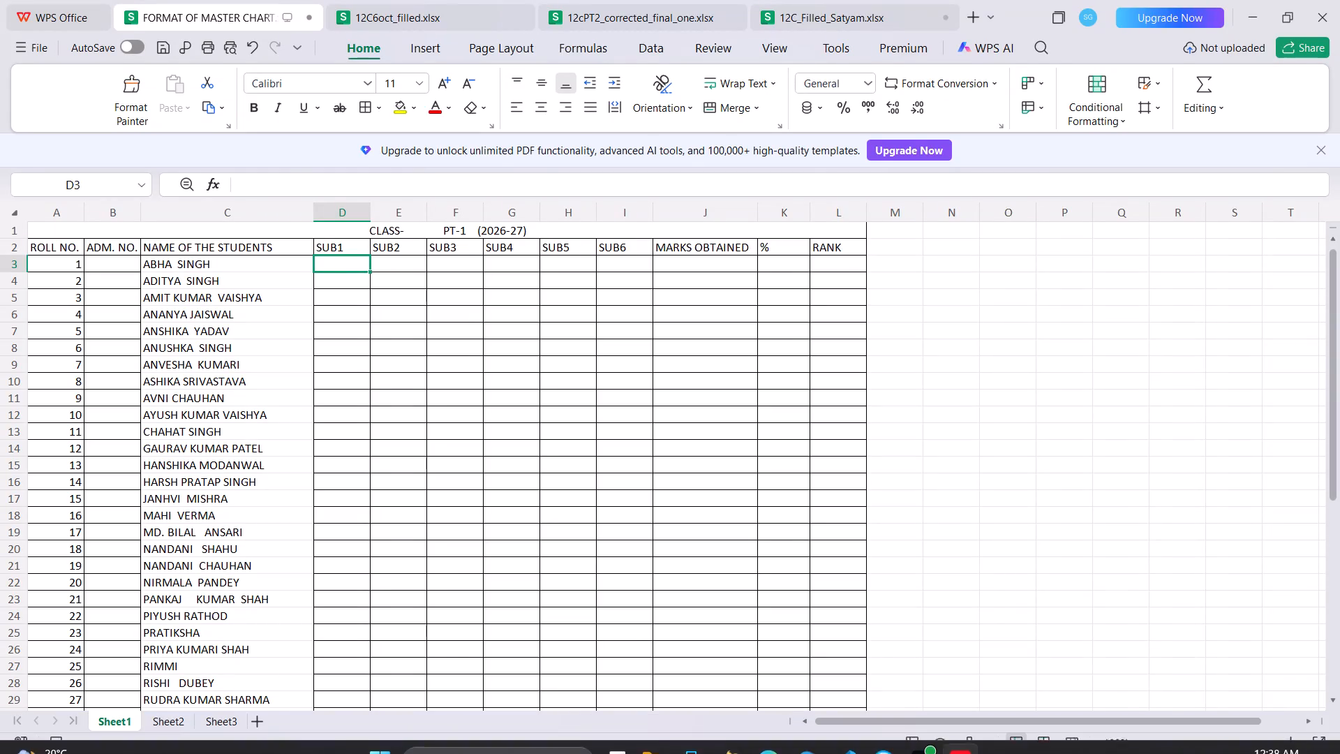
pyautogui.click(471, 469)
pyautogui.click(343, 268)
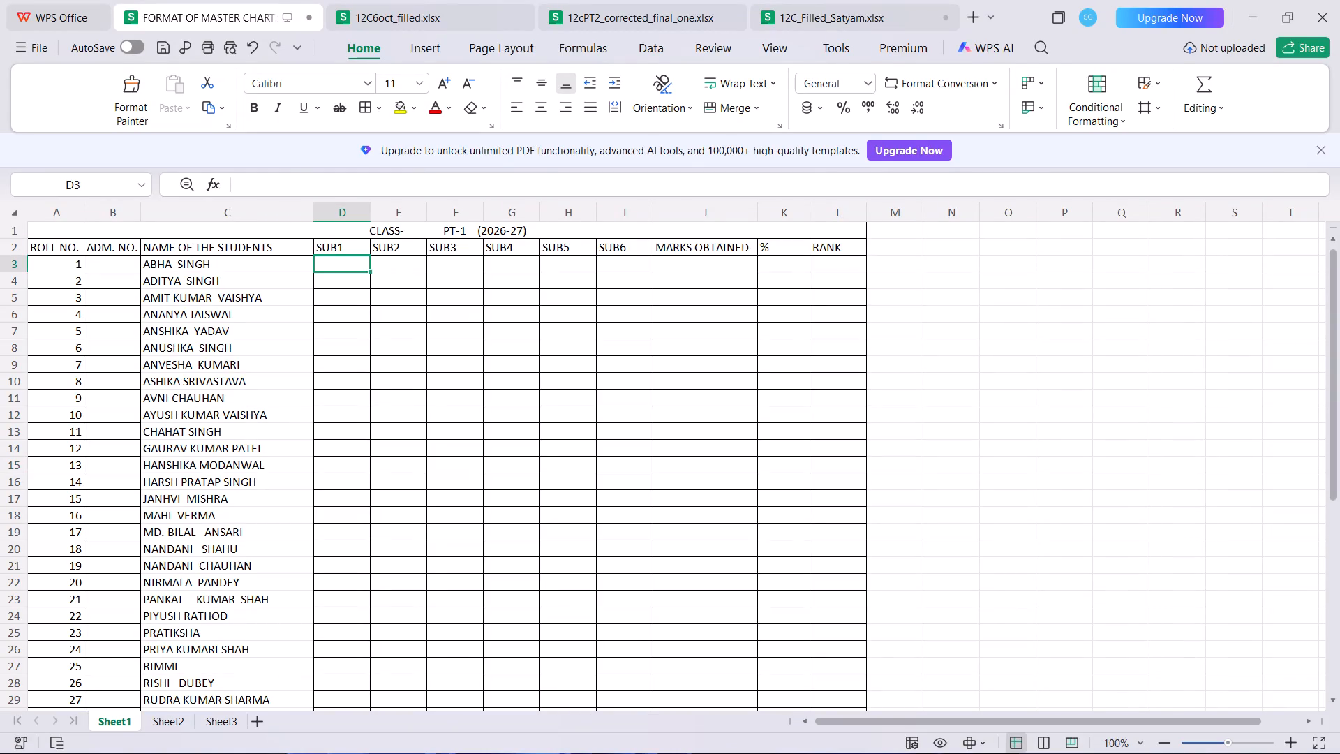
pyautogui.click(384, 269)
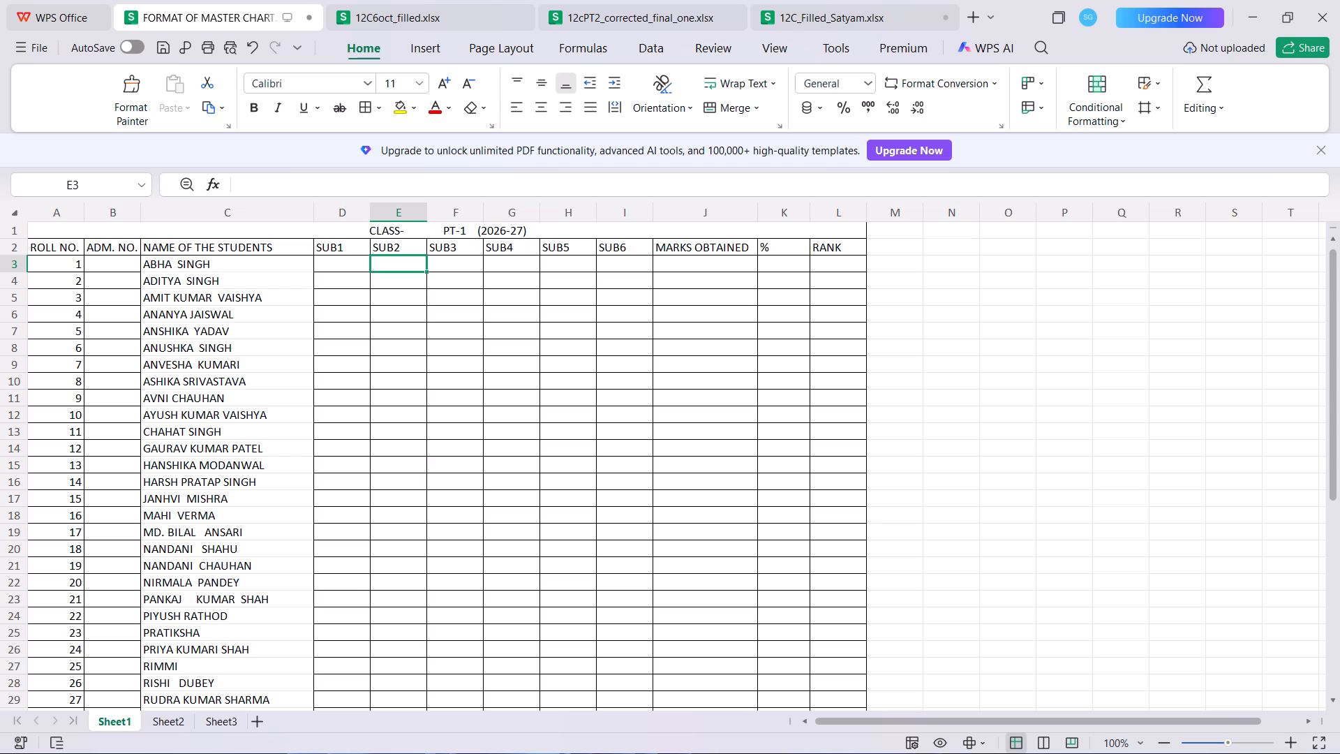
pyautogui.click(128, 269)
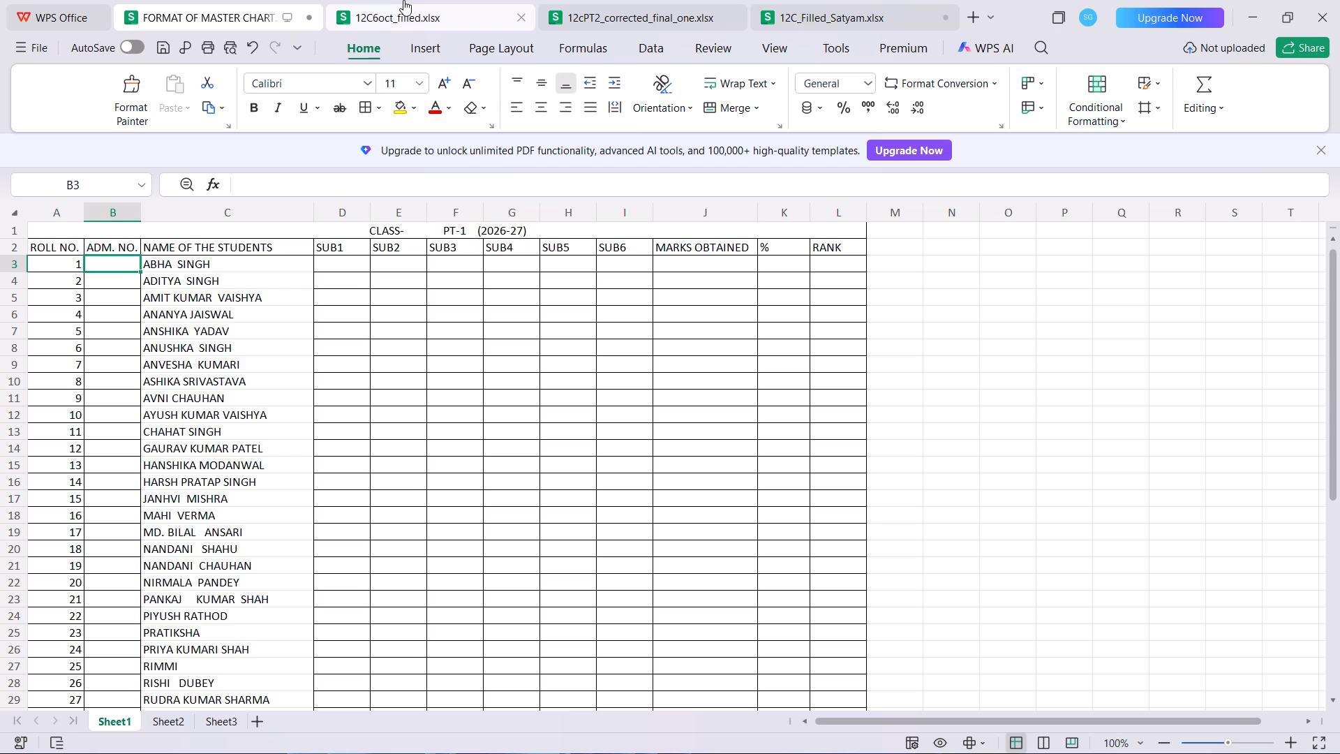
# Filter the Subject column in the 12C_Filled_Satyam workbook to show only ENGLISH.
pyautogui.click(843, 0)
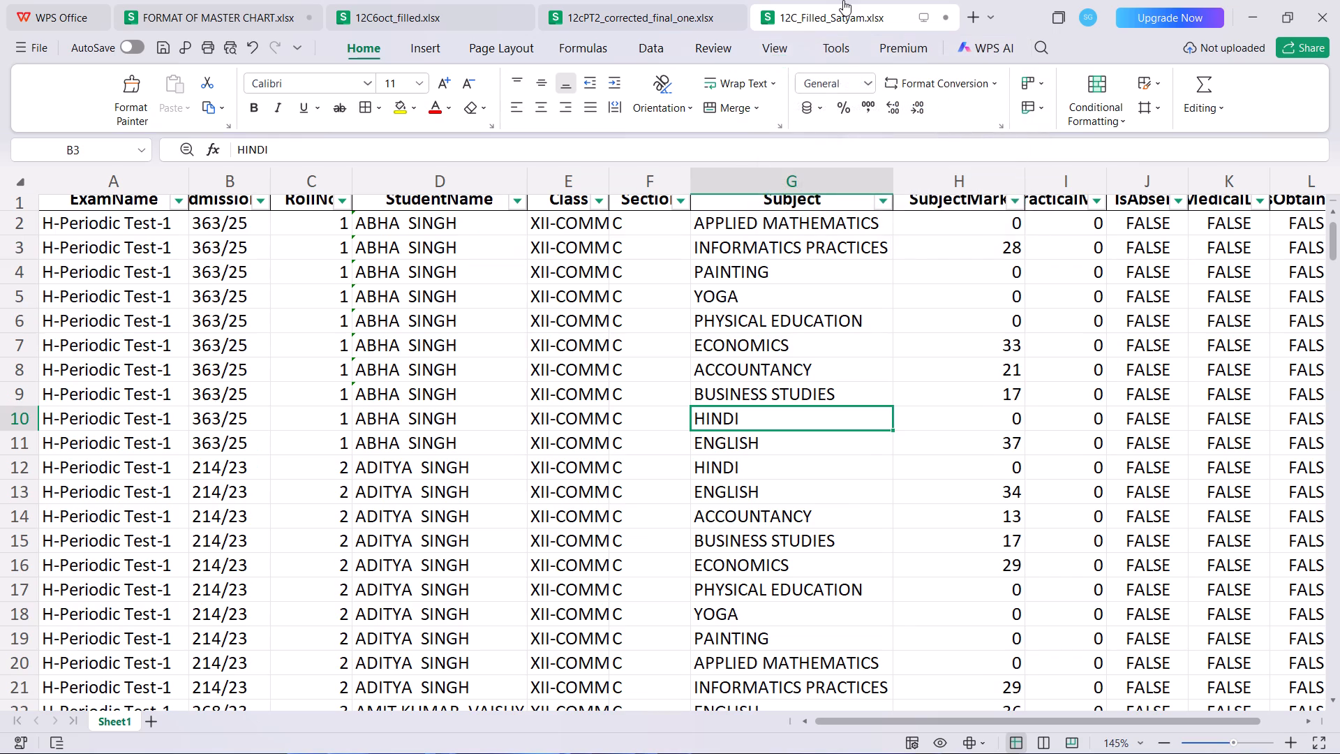
pyautogui.scroll(1, 274, 244)
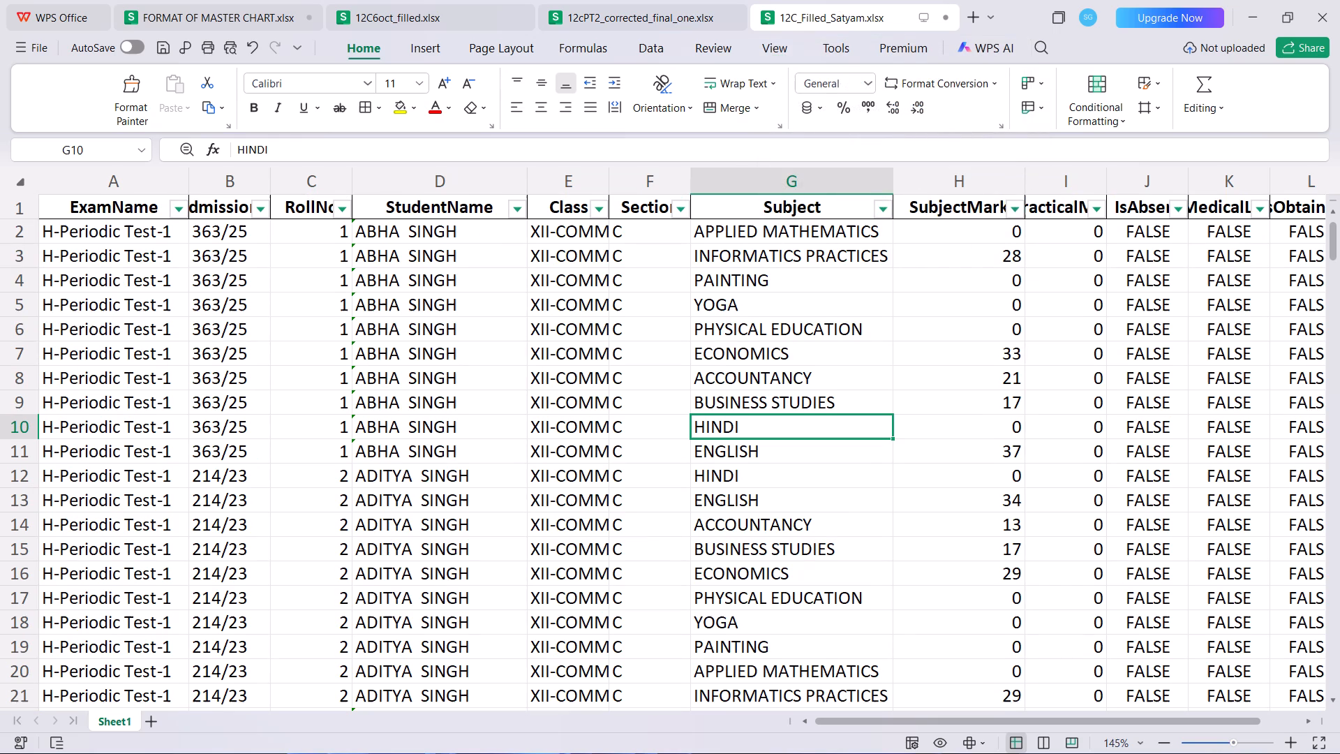
pyautogui.scroll(1, 274, 244)
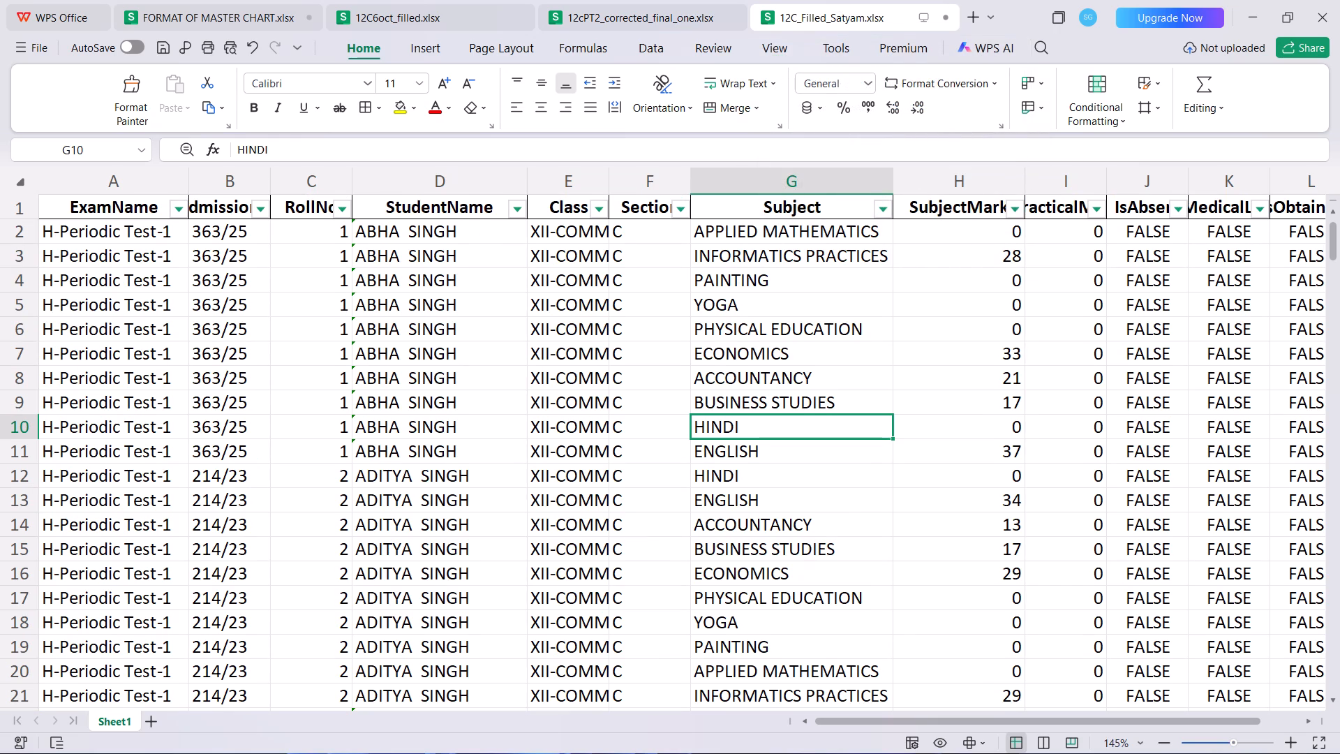
pyautogui.click(882, 210)
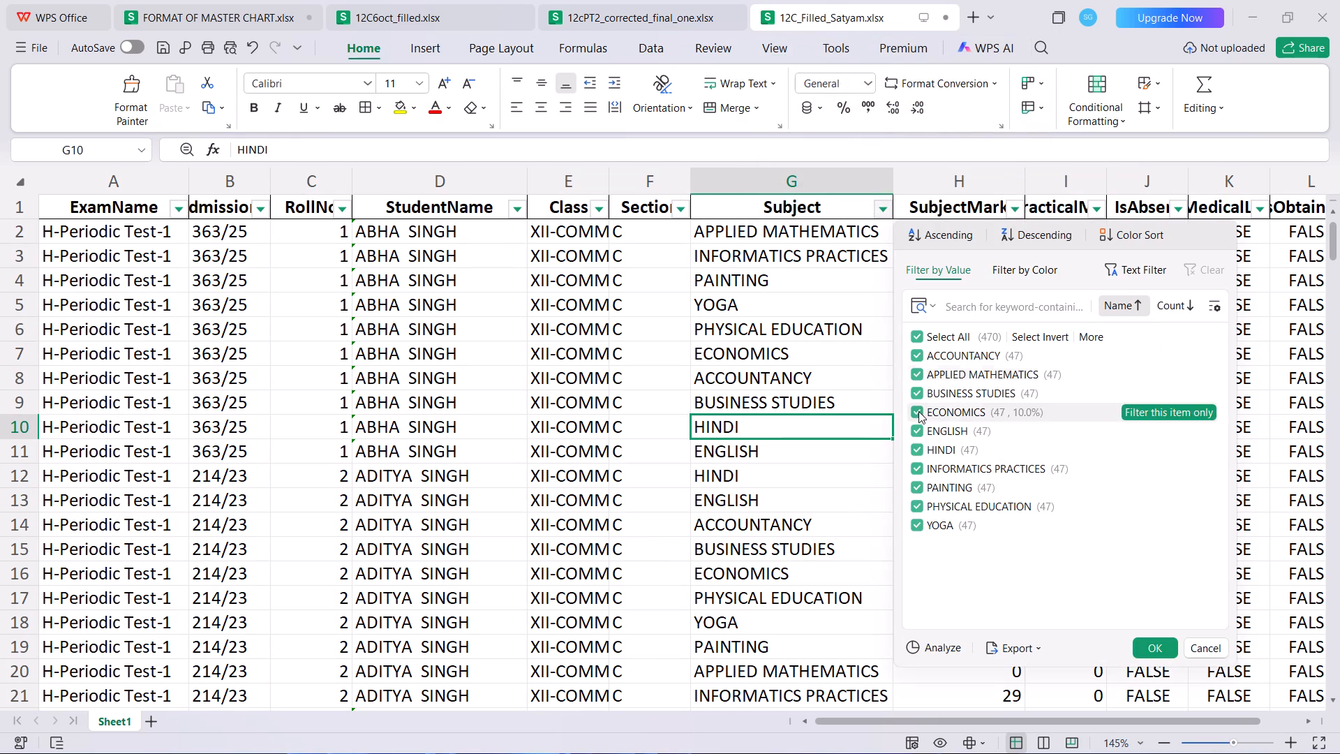
pyautogui.click(917, 334)
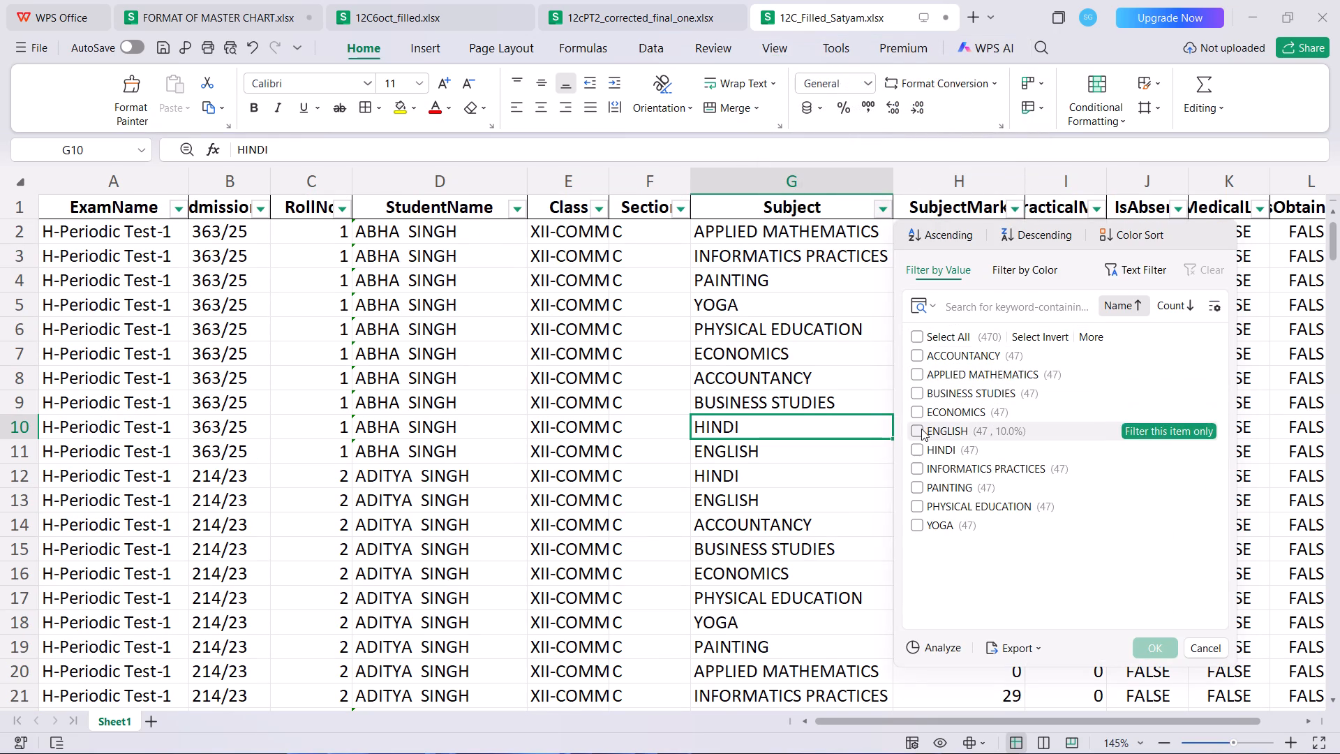
pyautogui.click(921, 429)
pyautogui.click(1166, 649)
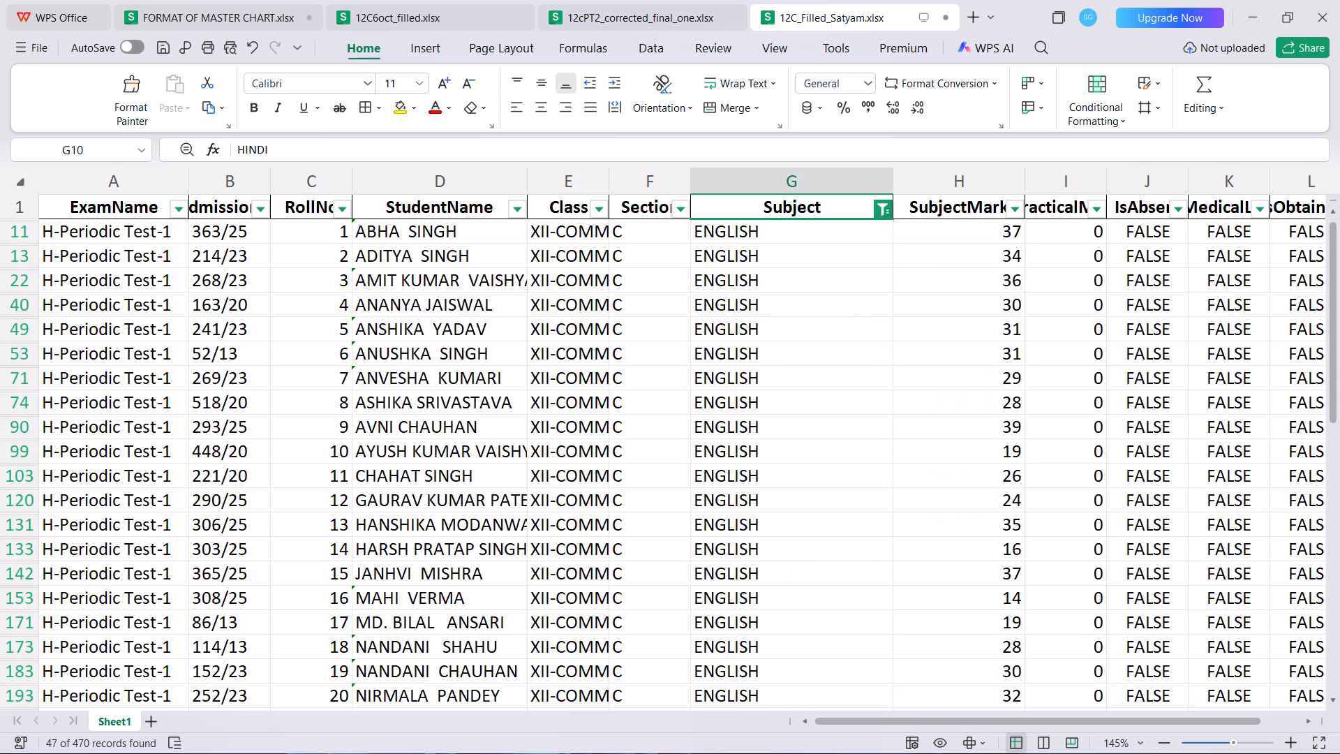
# Copy all the filtered students' admission numbers from 12C_Filled_Satyam into the master chart's ADM. NO. column, starting at B3.
pyautogui.click(255, 230)
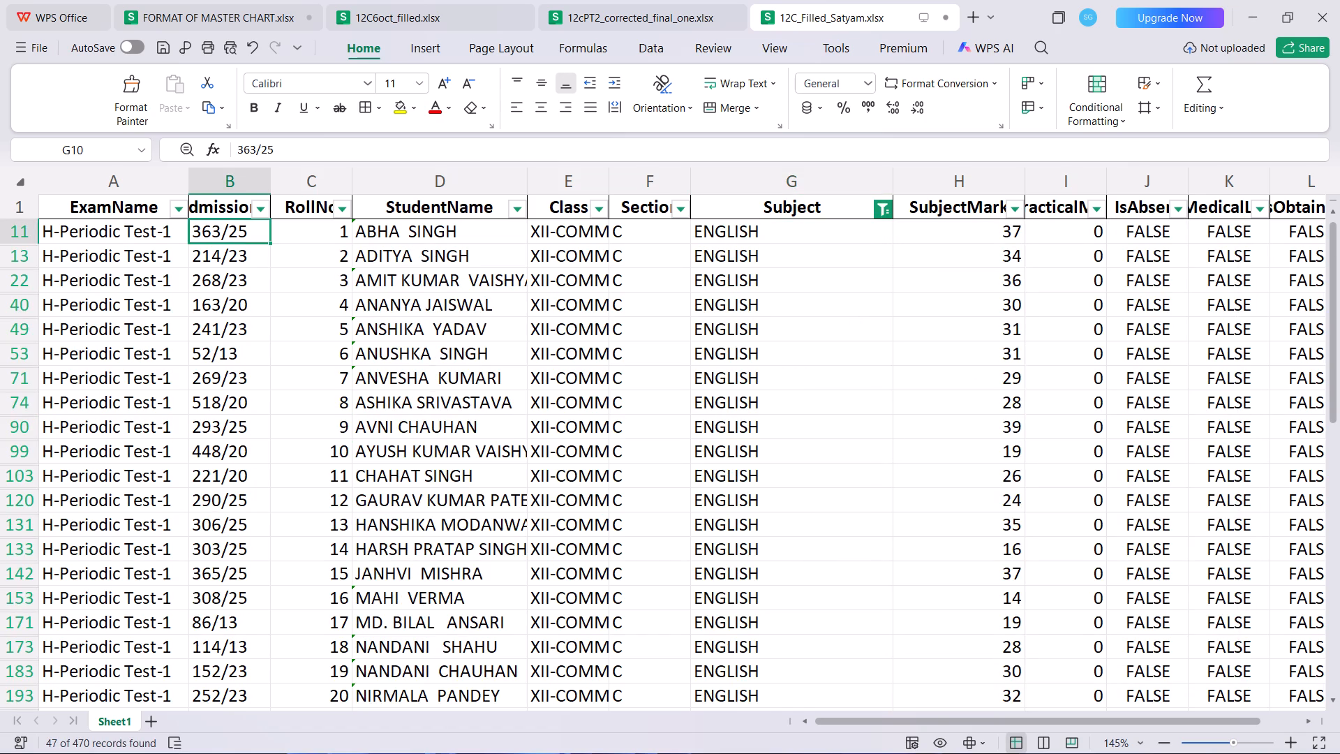
pyautogui.moveTo(255, 230); pyautogui.dragTo(253, 501)
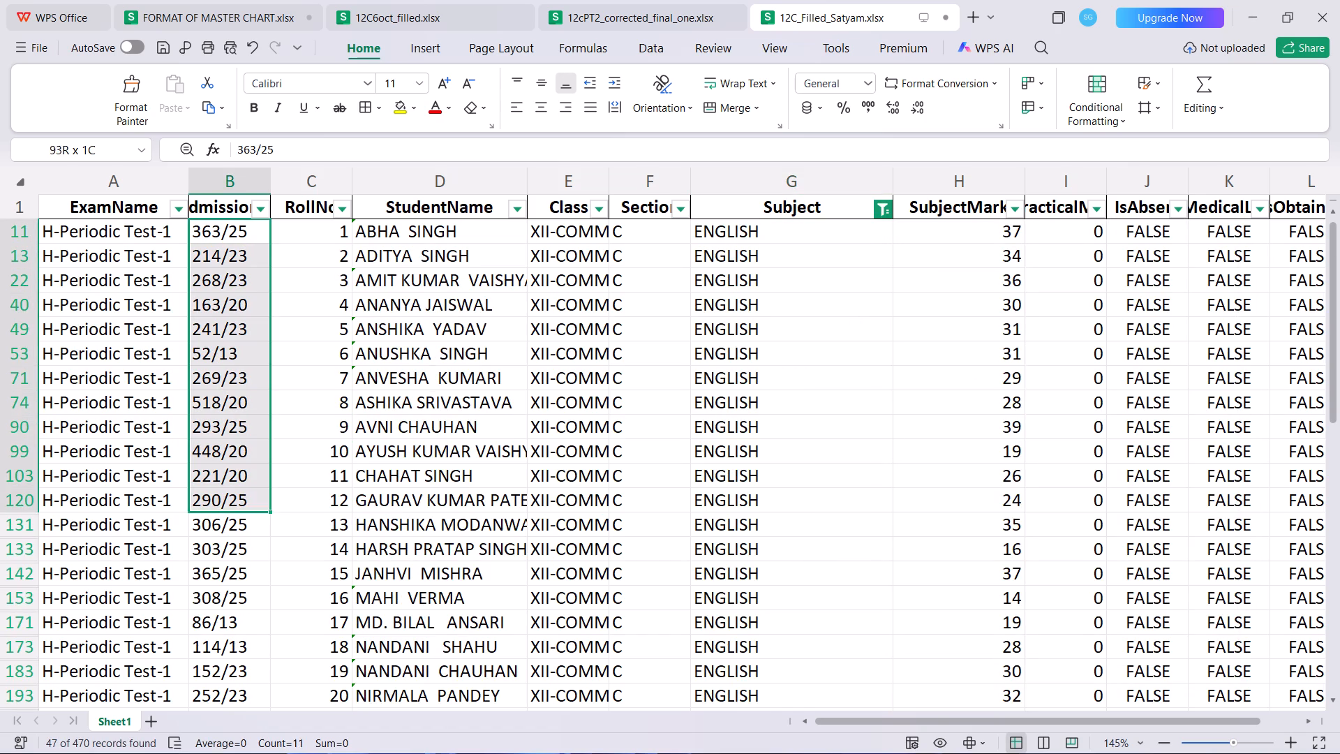
pyautogui.moveTo(253, 501); pyautogui.dragTo(254, 753)
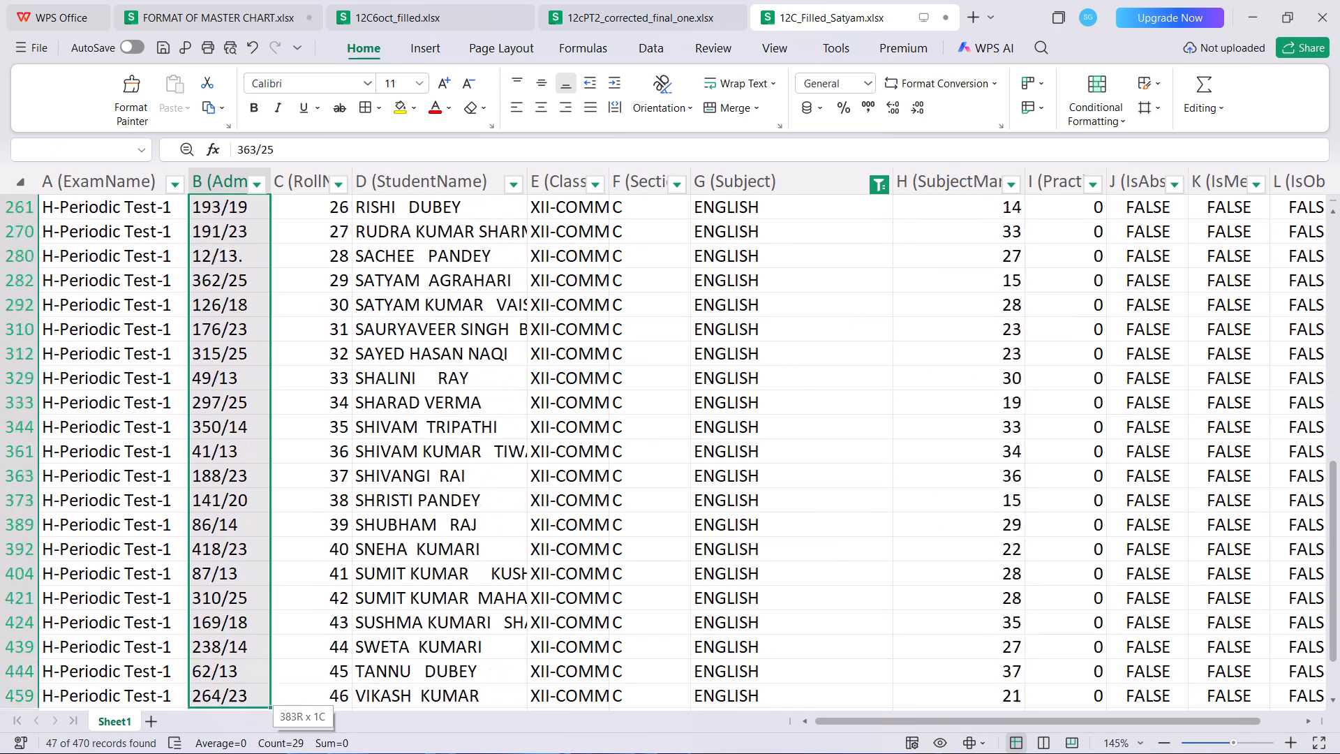
pyautogui.moveTo(254, 753); pyautogui.dragTo(244, 653)
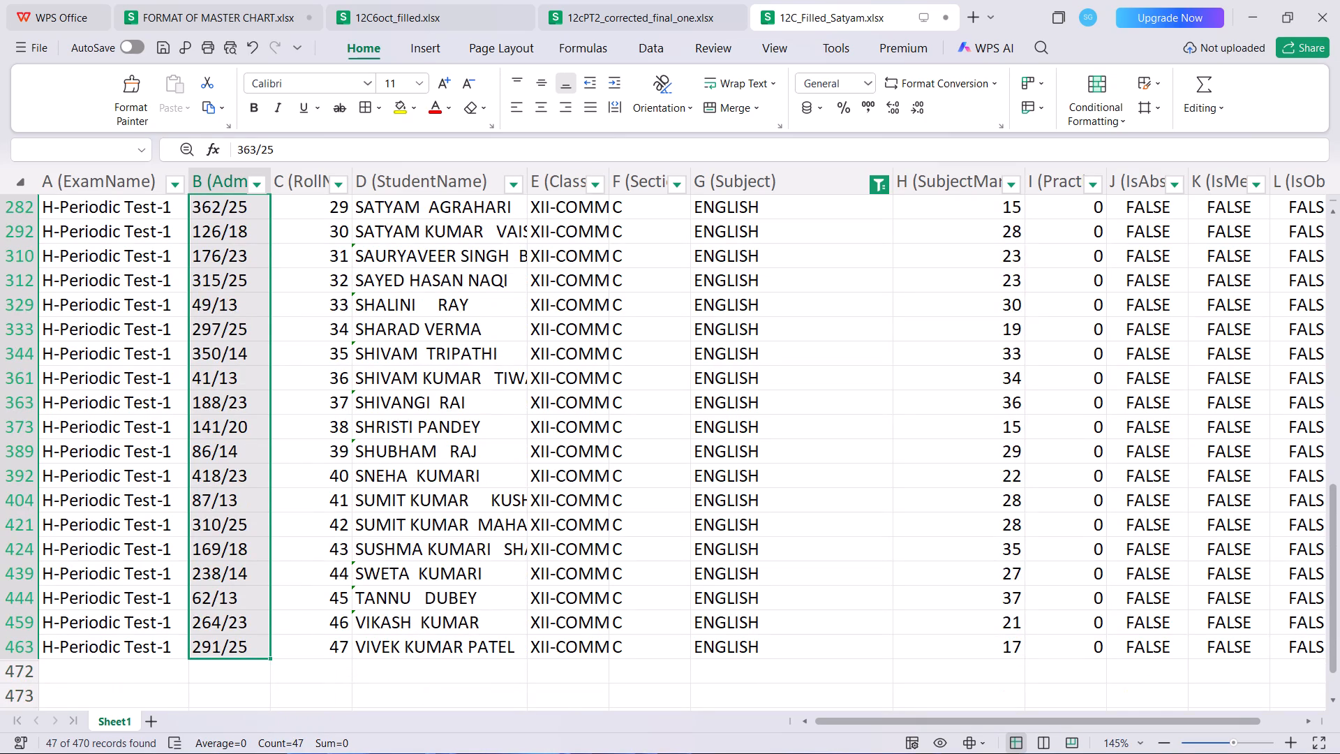
pyautogui.hotkey('ctrl', 'c')
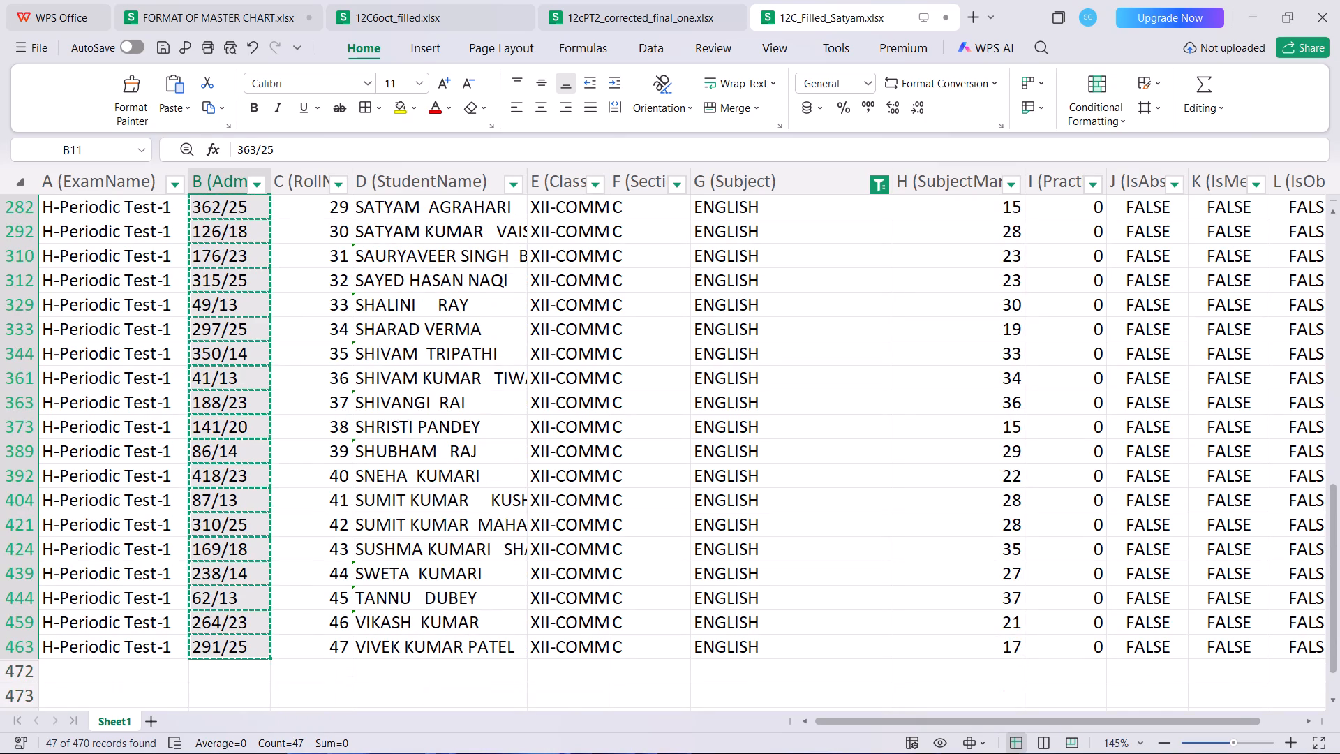
pyautogui.click(239, 0)
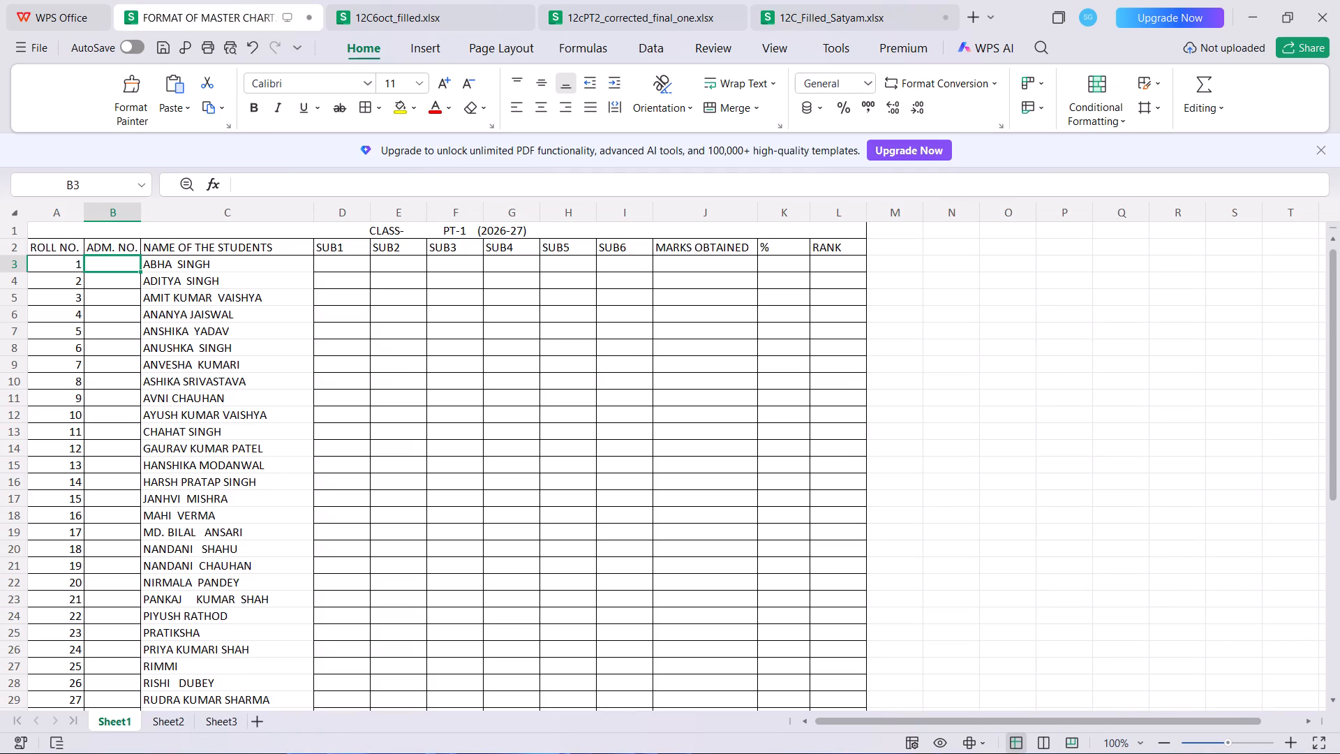
pyautogui.click(121, 265)
pyautogui.hotkey('ctrl', 'v')
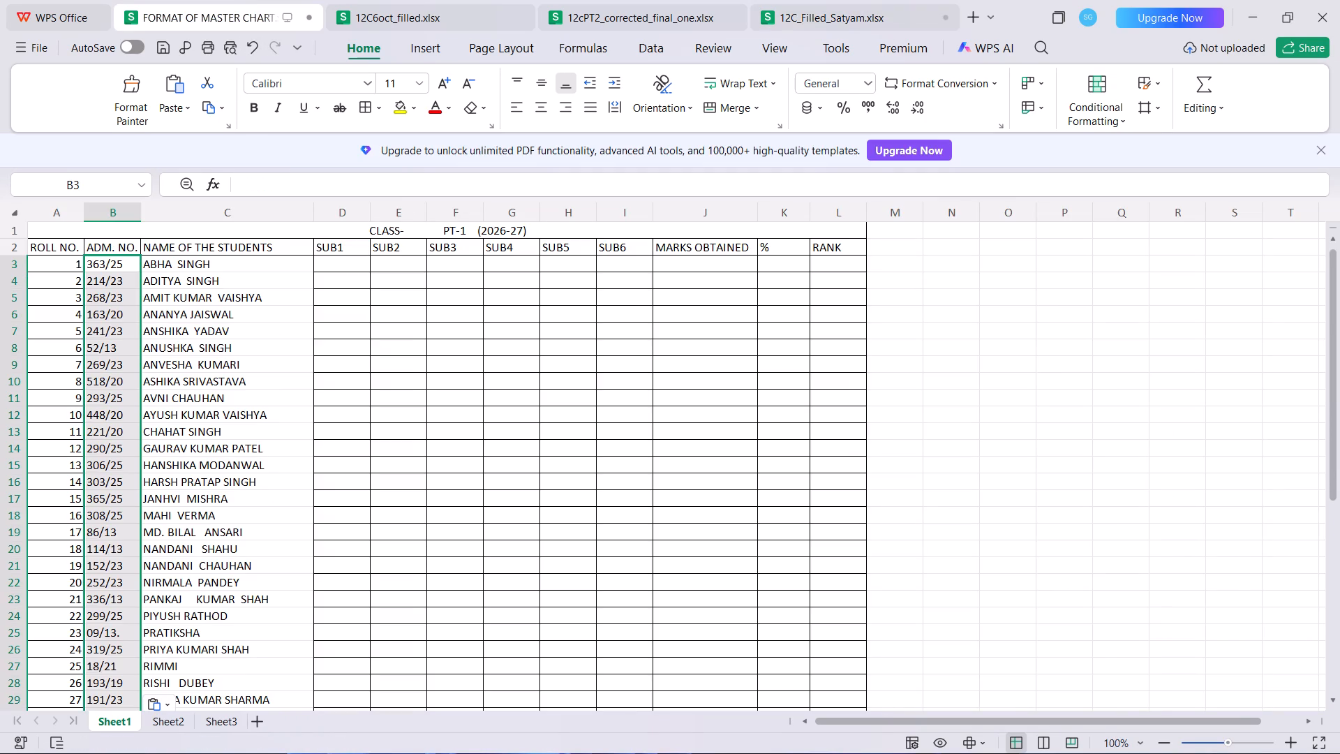
# Check the pasted admission numbers against the roll numbers and student names down to the master chart's last row.
pyautogui.click(260, 353)
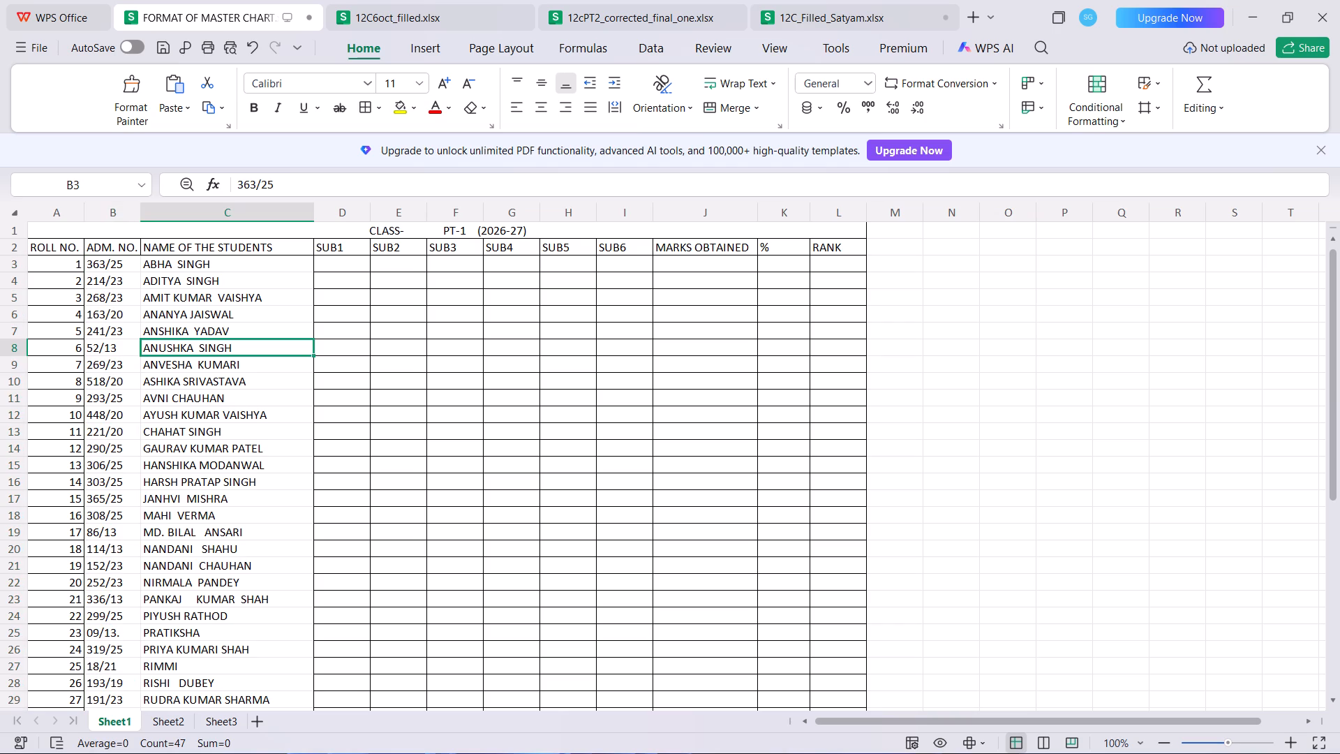
pyautogui.click(113, 322)
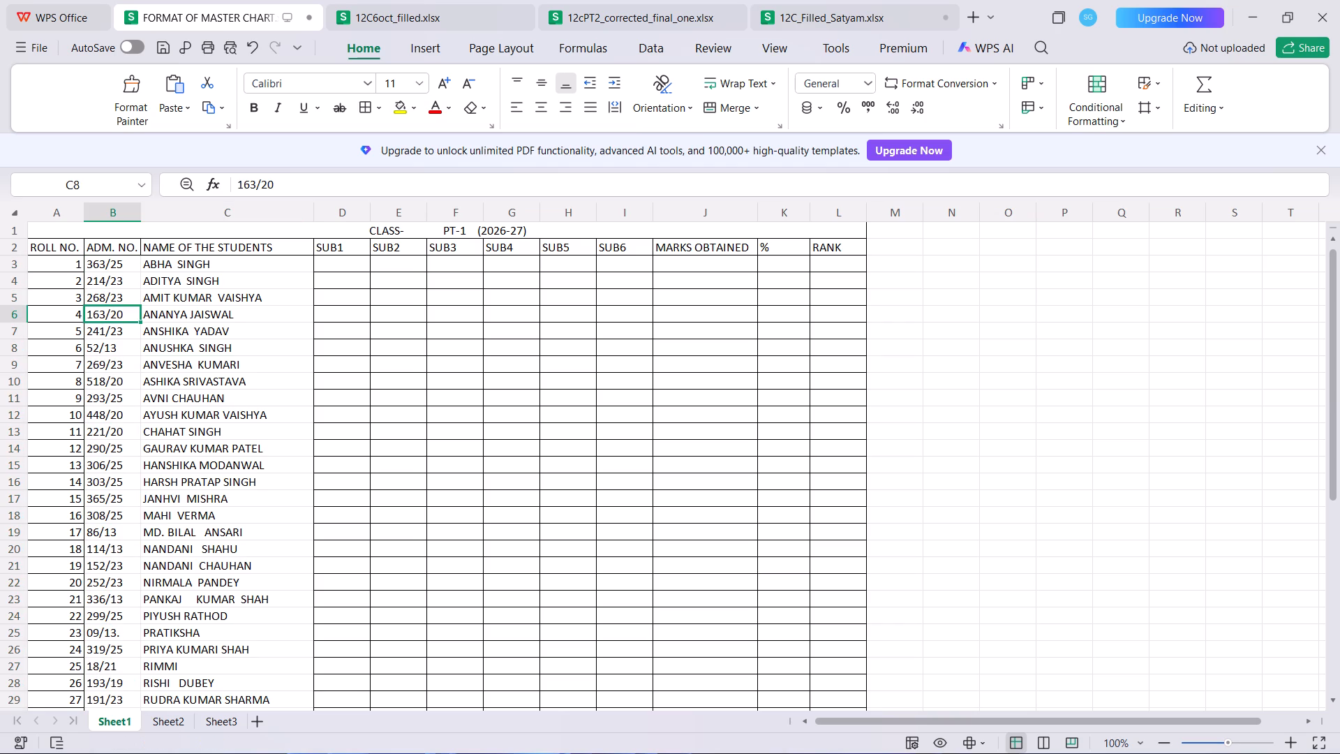
pyautogui.click(110, 271)
pyautogui.rightClick(110, 271)
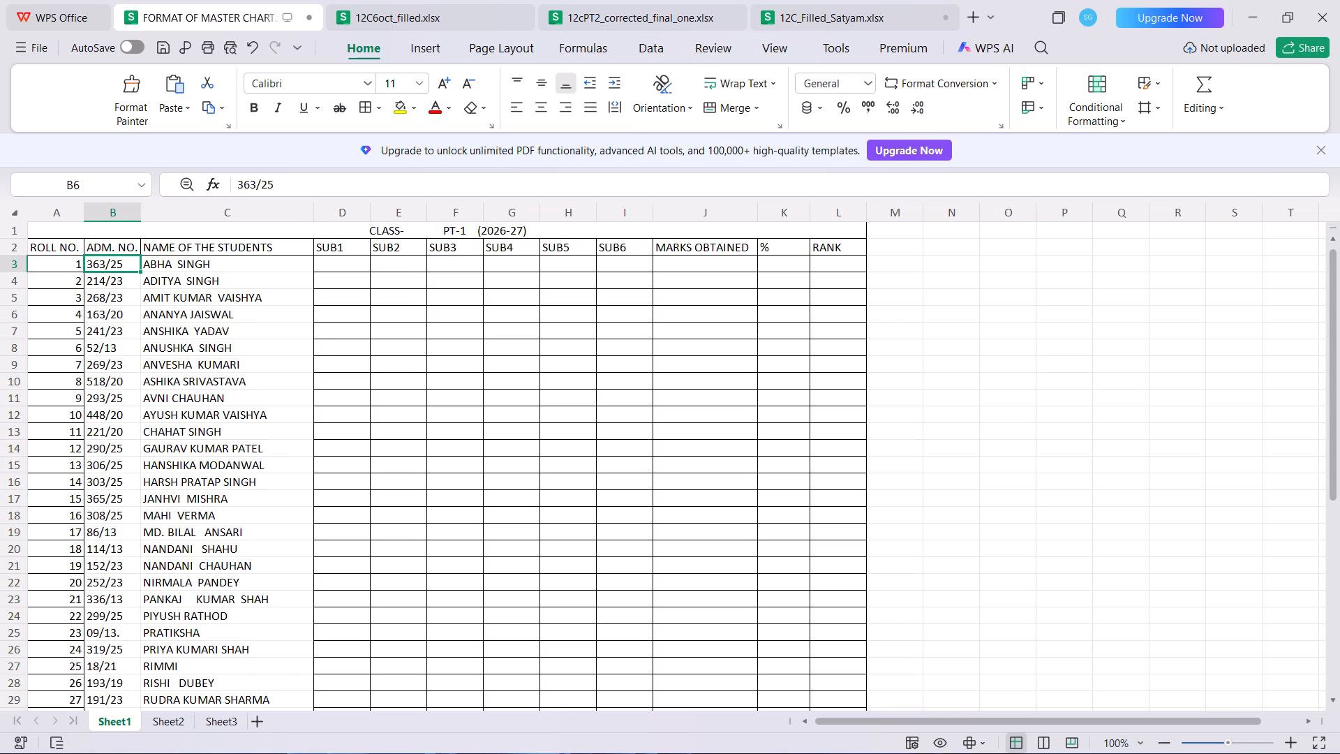
pyautogui.scroll(-5, 123, 418)
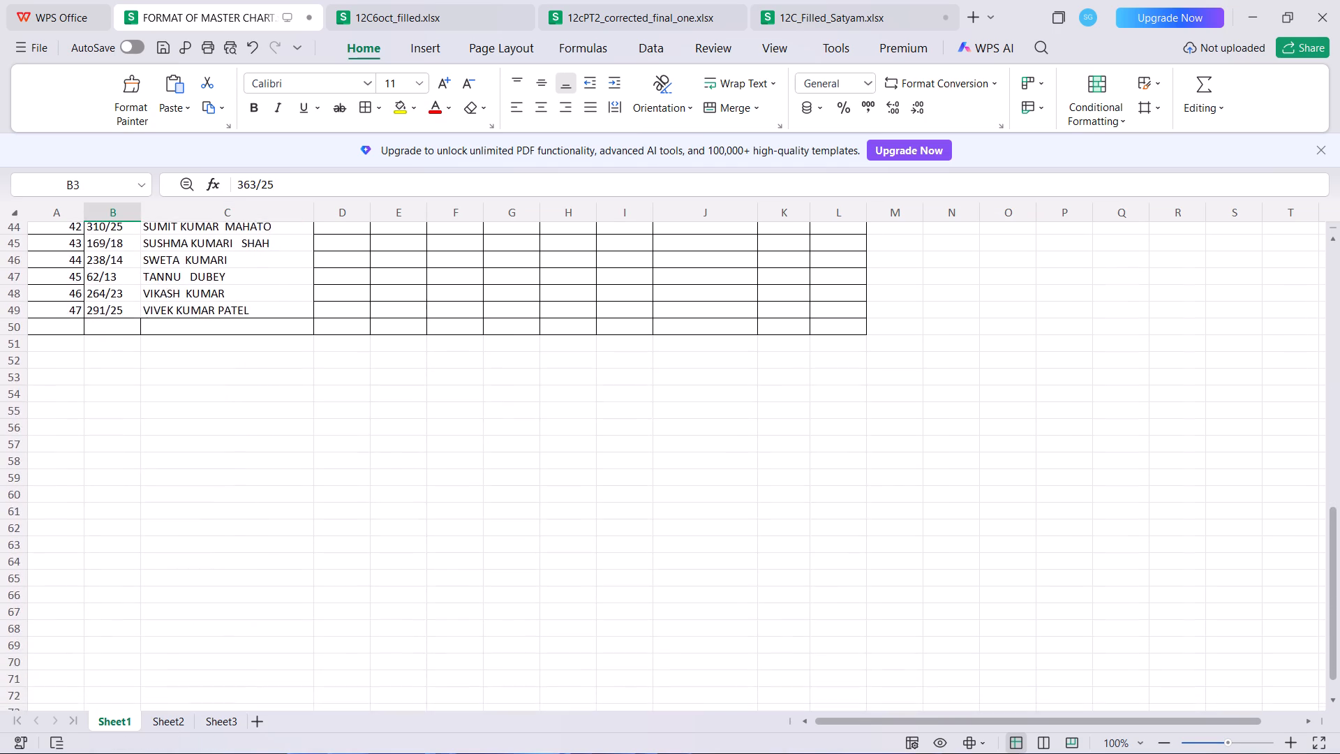
pyautogui.scroll(3, 123, 418)
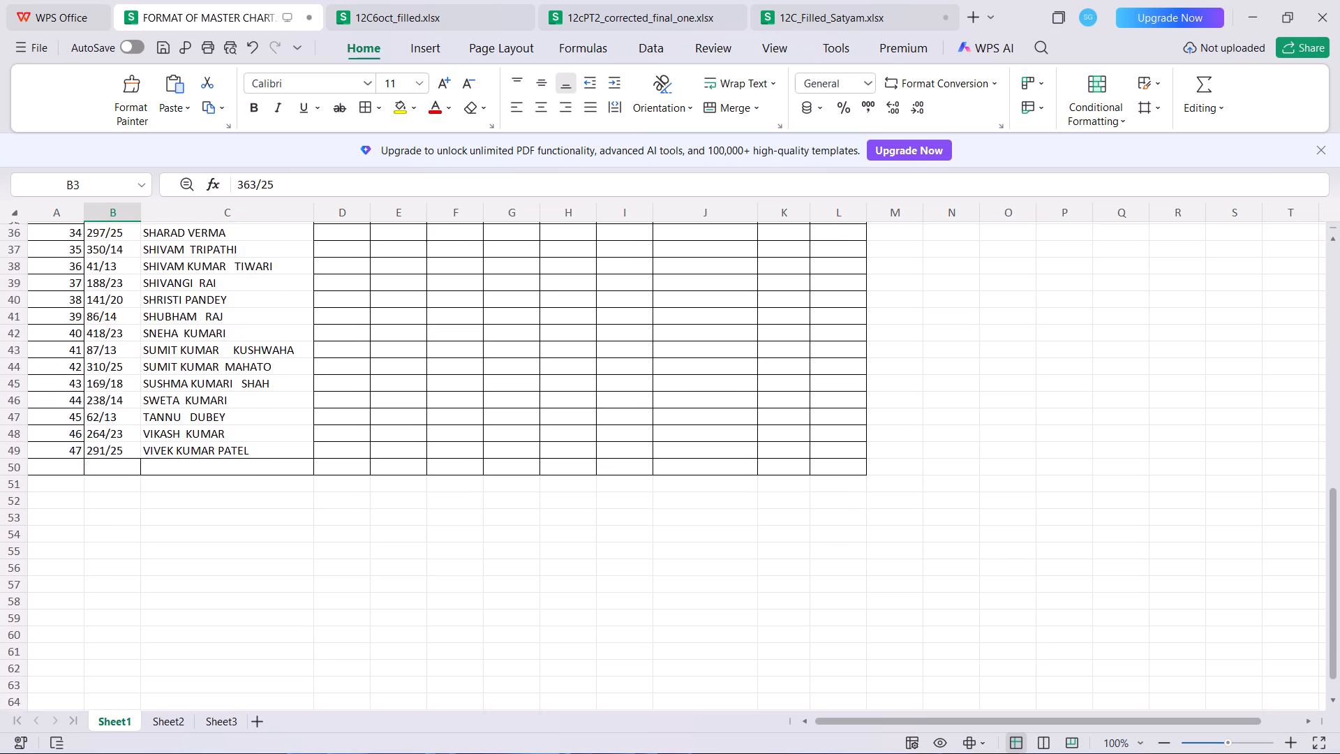
pyautogui.scroll(4, 123, 418)
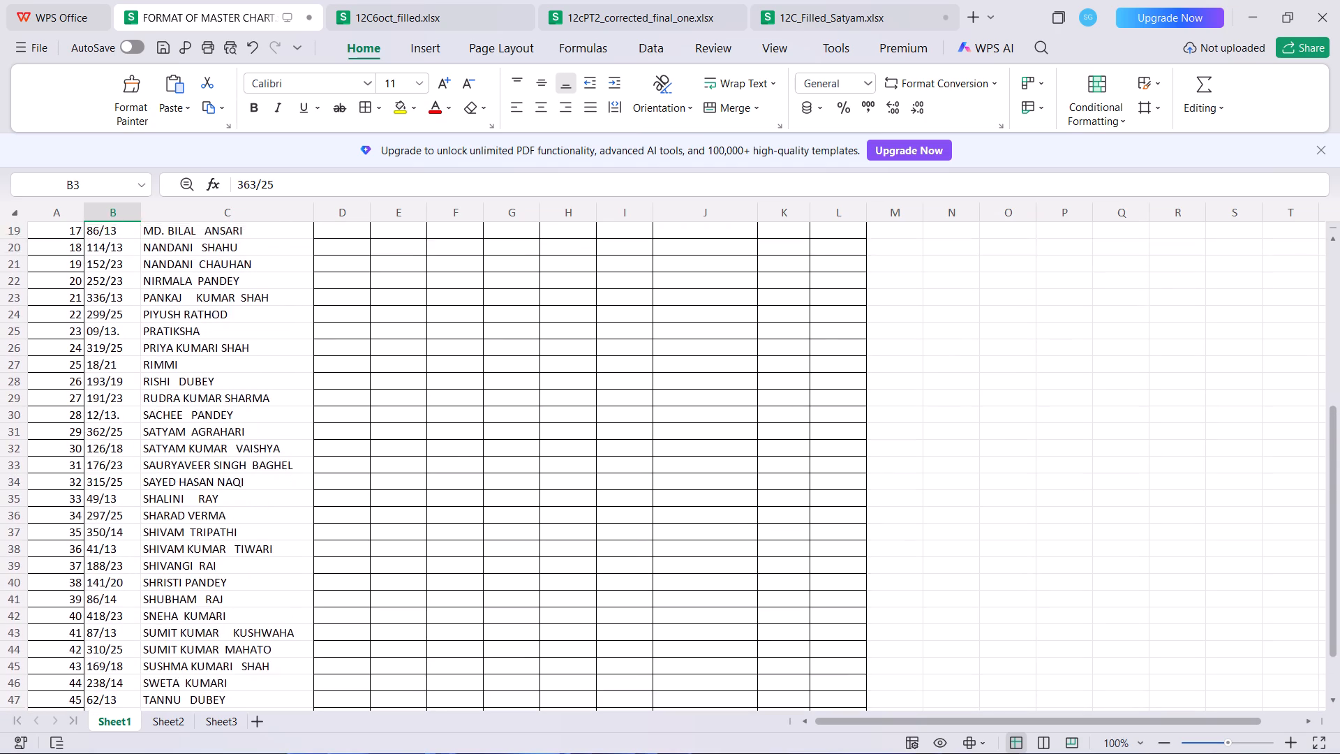
pyautogui.scroll(4, 123, 418)
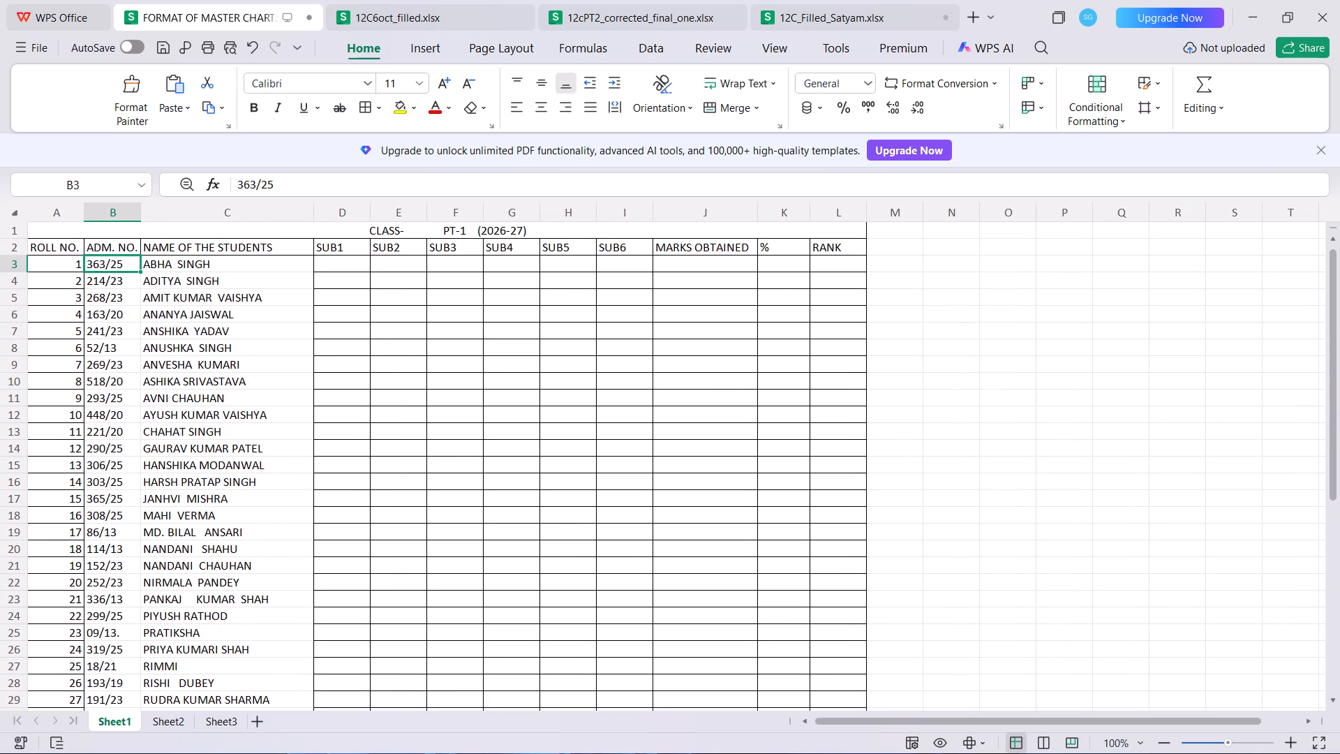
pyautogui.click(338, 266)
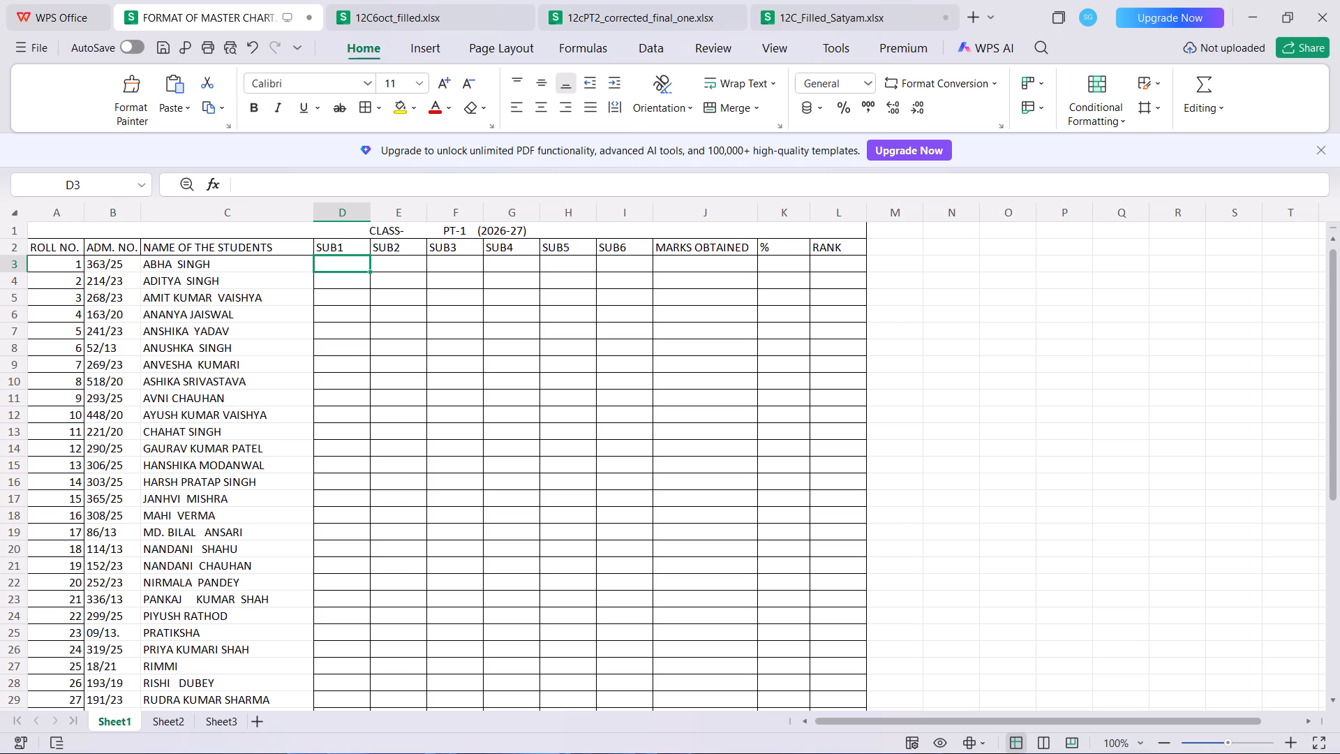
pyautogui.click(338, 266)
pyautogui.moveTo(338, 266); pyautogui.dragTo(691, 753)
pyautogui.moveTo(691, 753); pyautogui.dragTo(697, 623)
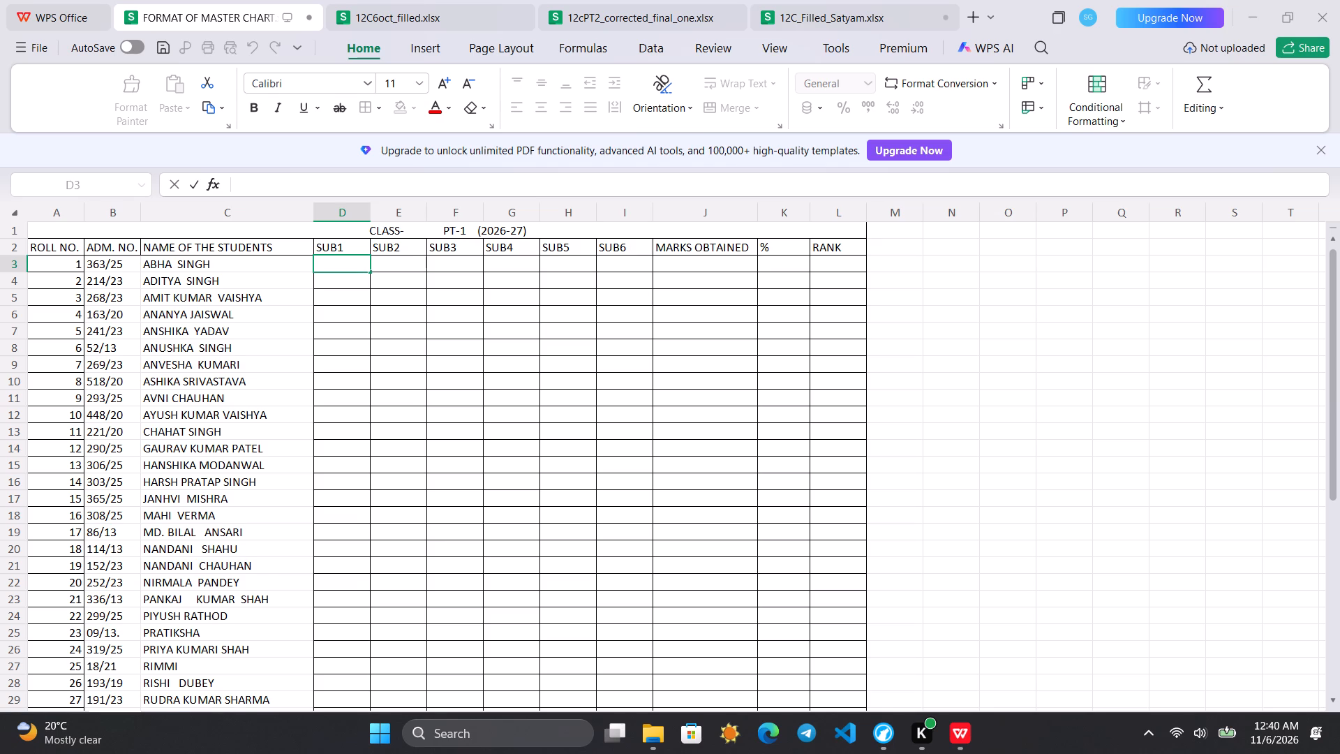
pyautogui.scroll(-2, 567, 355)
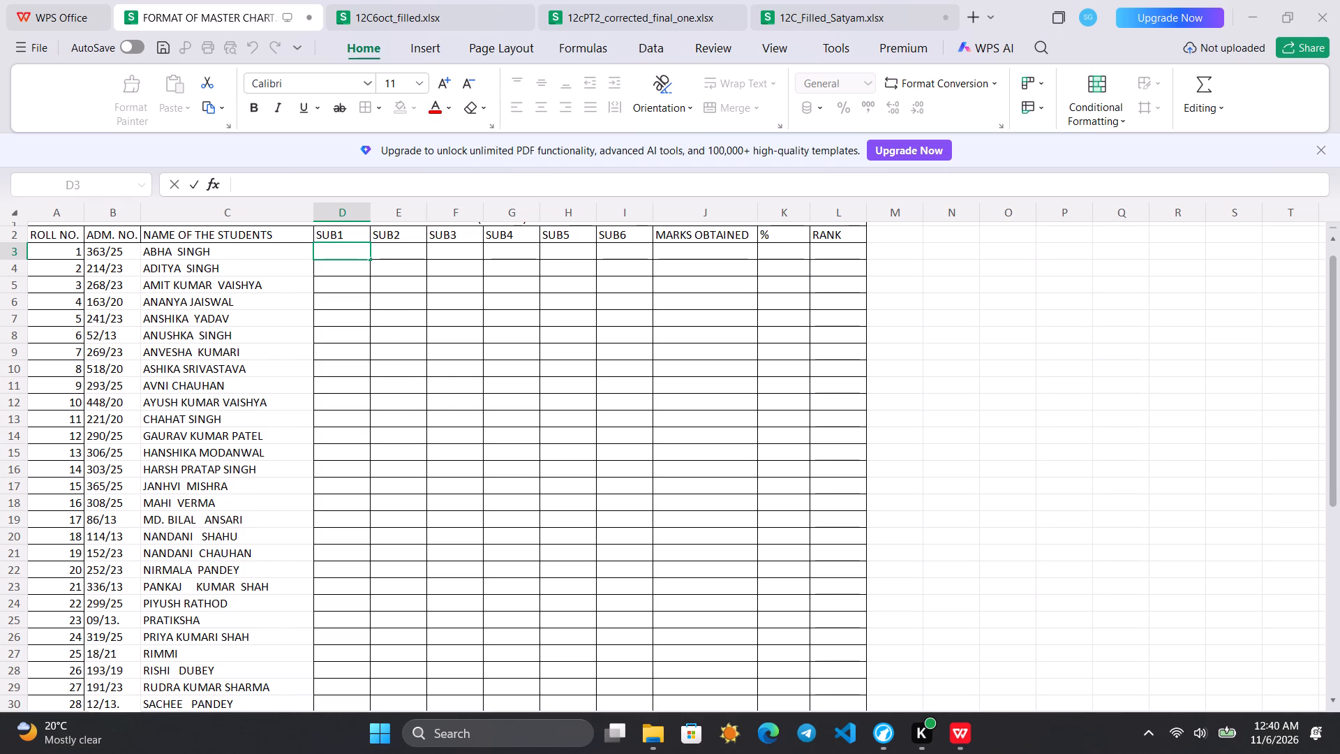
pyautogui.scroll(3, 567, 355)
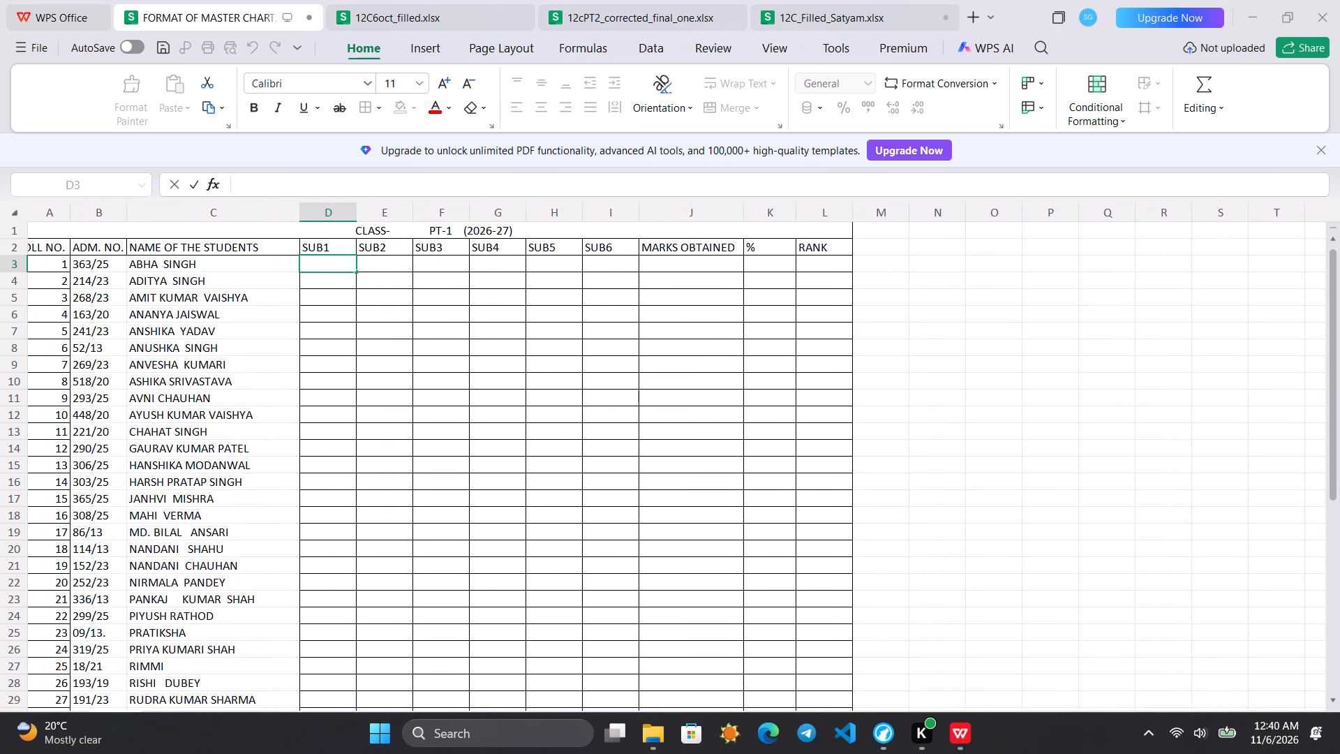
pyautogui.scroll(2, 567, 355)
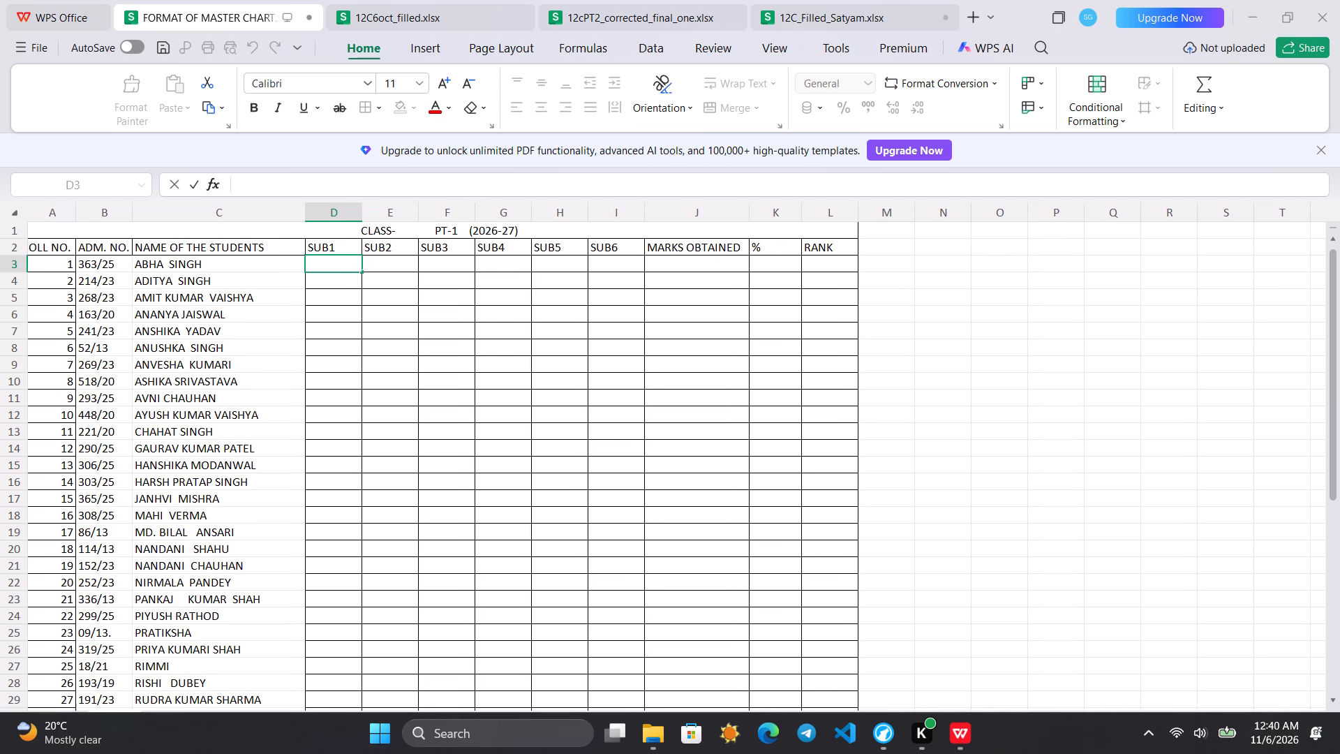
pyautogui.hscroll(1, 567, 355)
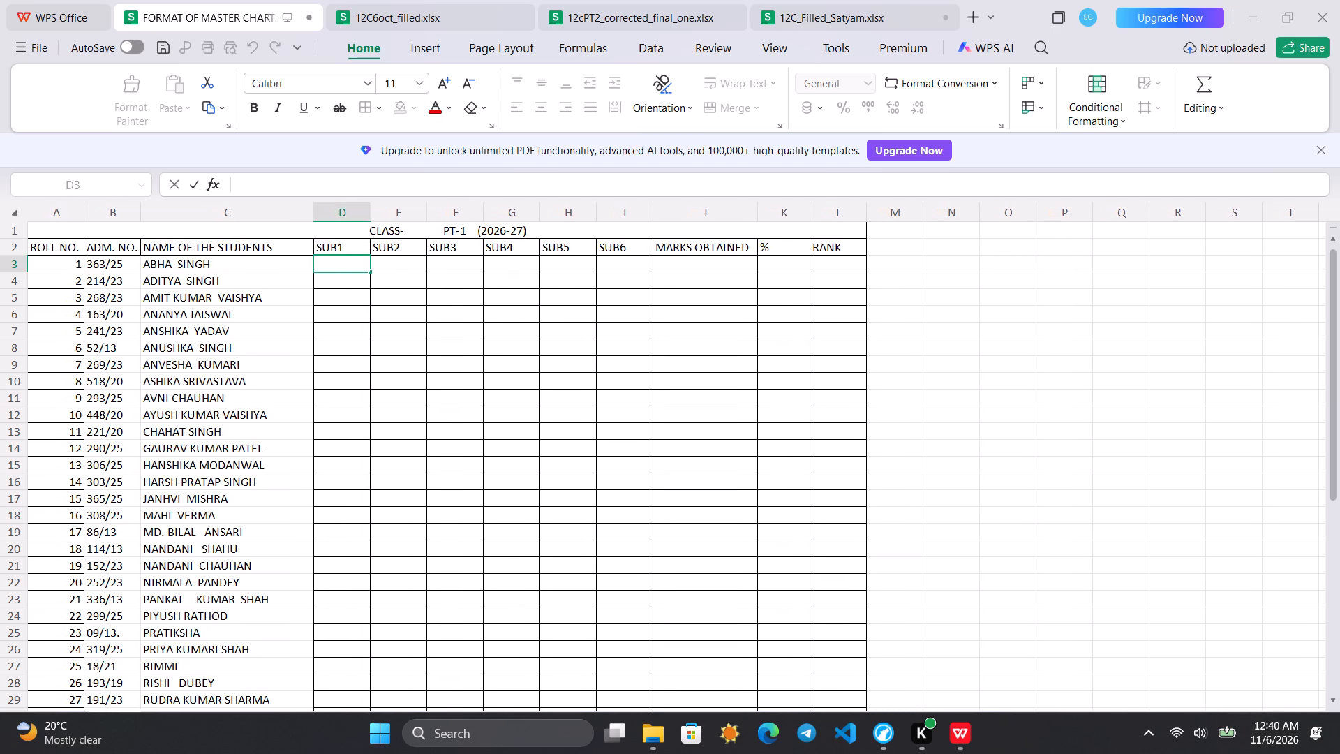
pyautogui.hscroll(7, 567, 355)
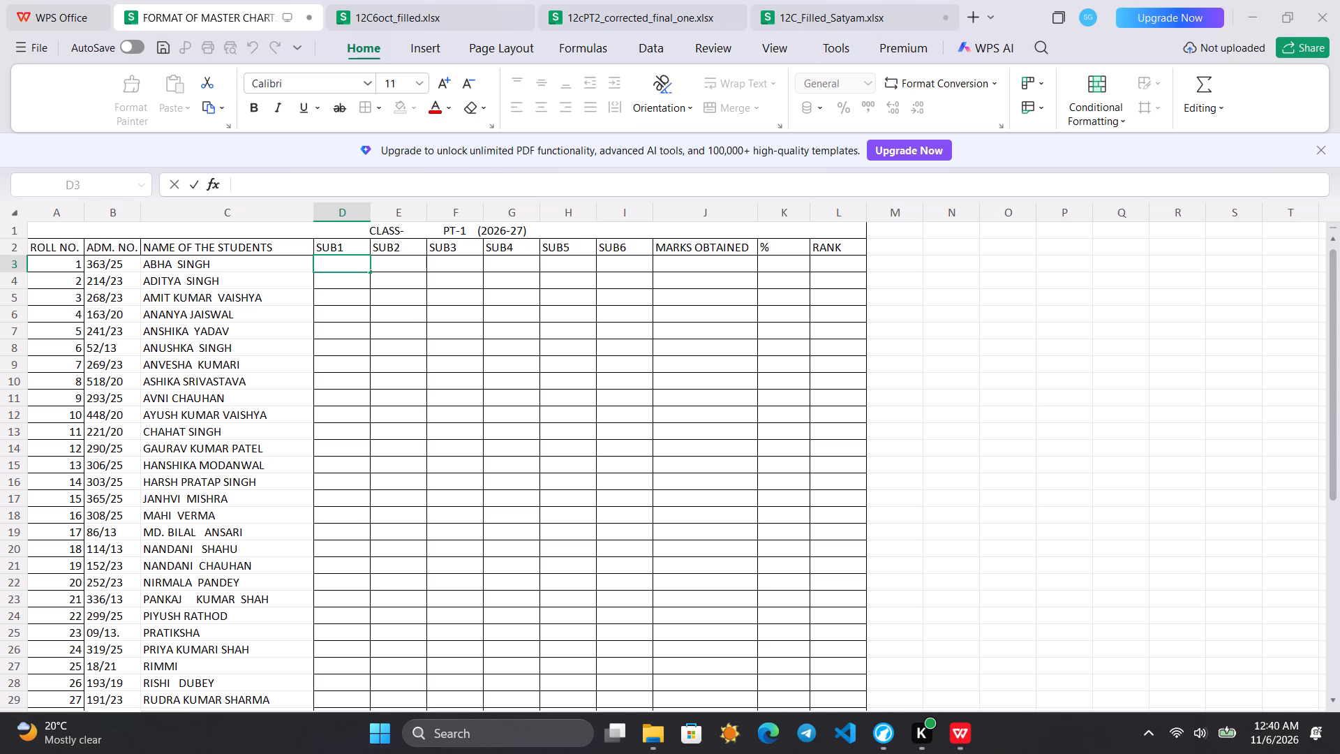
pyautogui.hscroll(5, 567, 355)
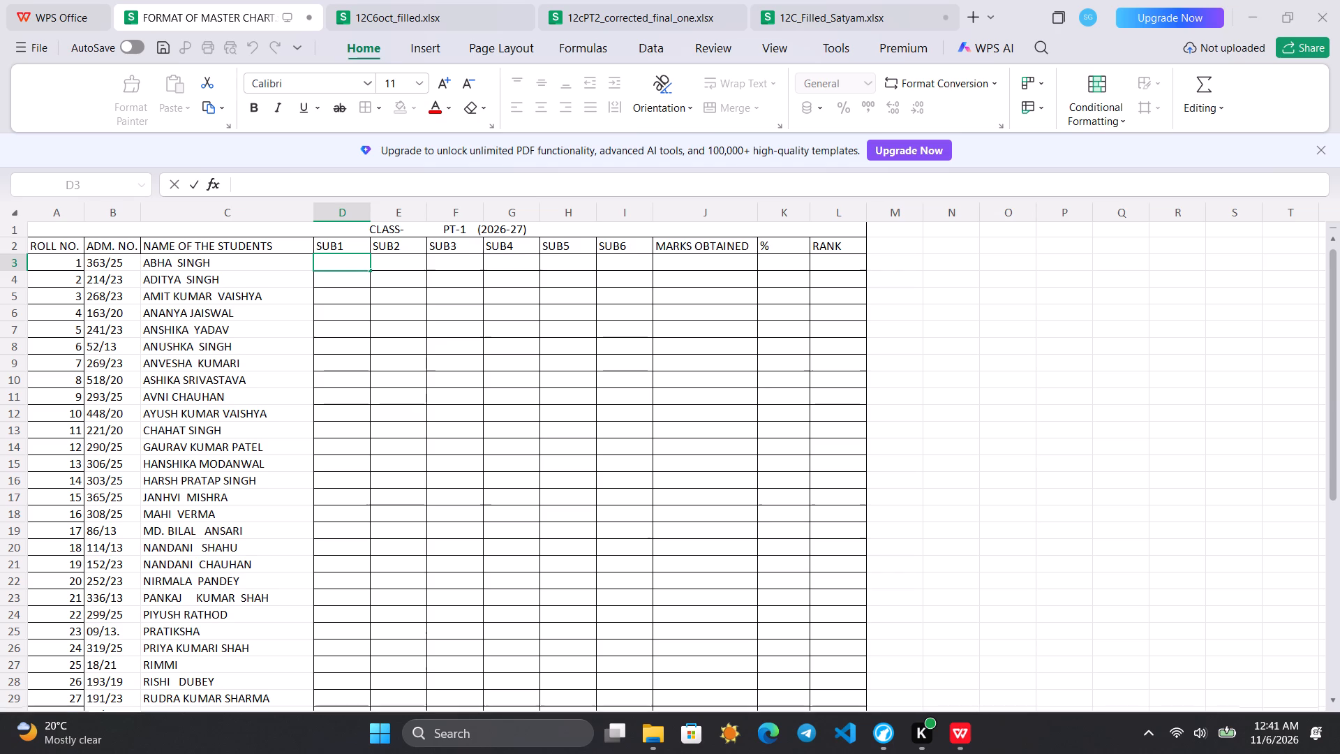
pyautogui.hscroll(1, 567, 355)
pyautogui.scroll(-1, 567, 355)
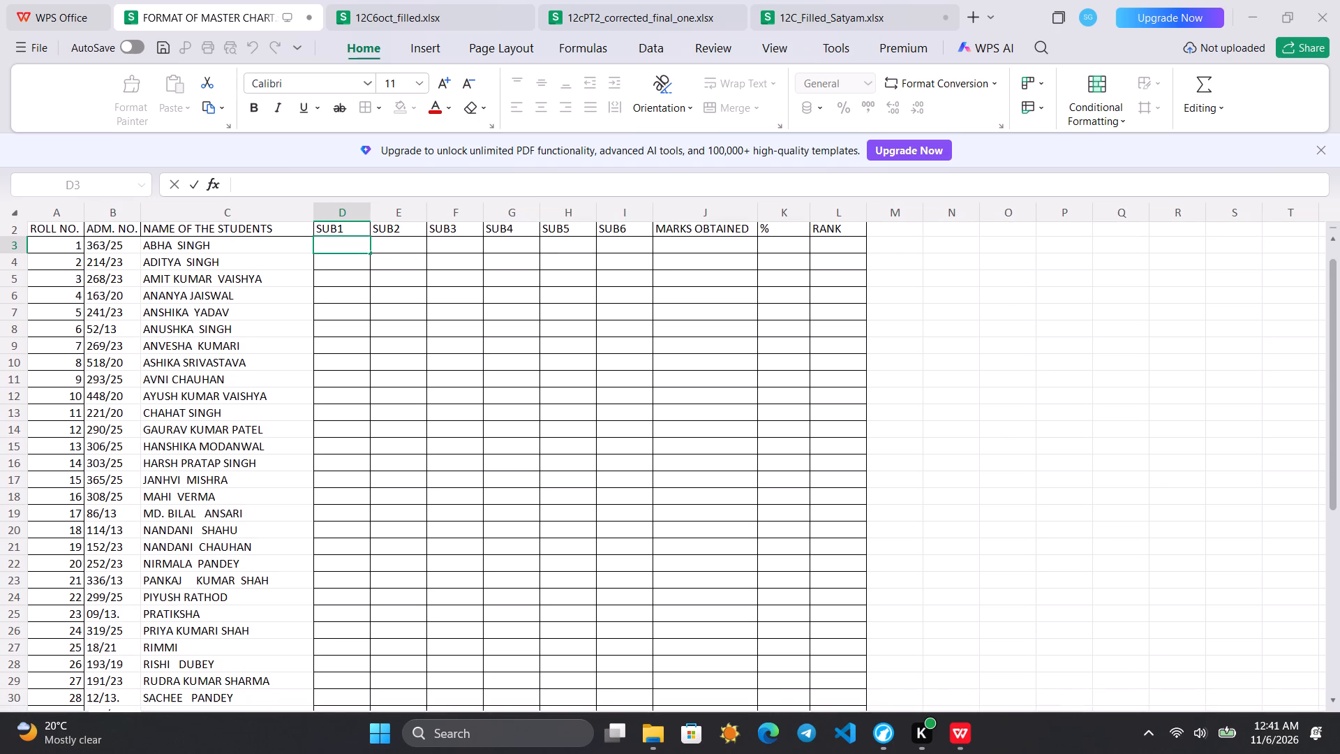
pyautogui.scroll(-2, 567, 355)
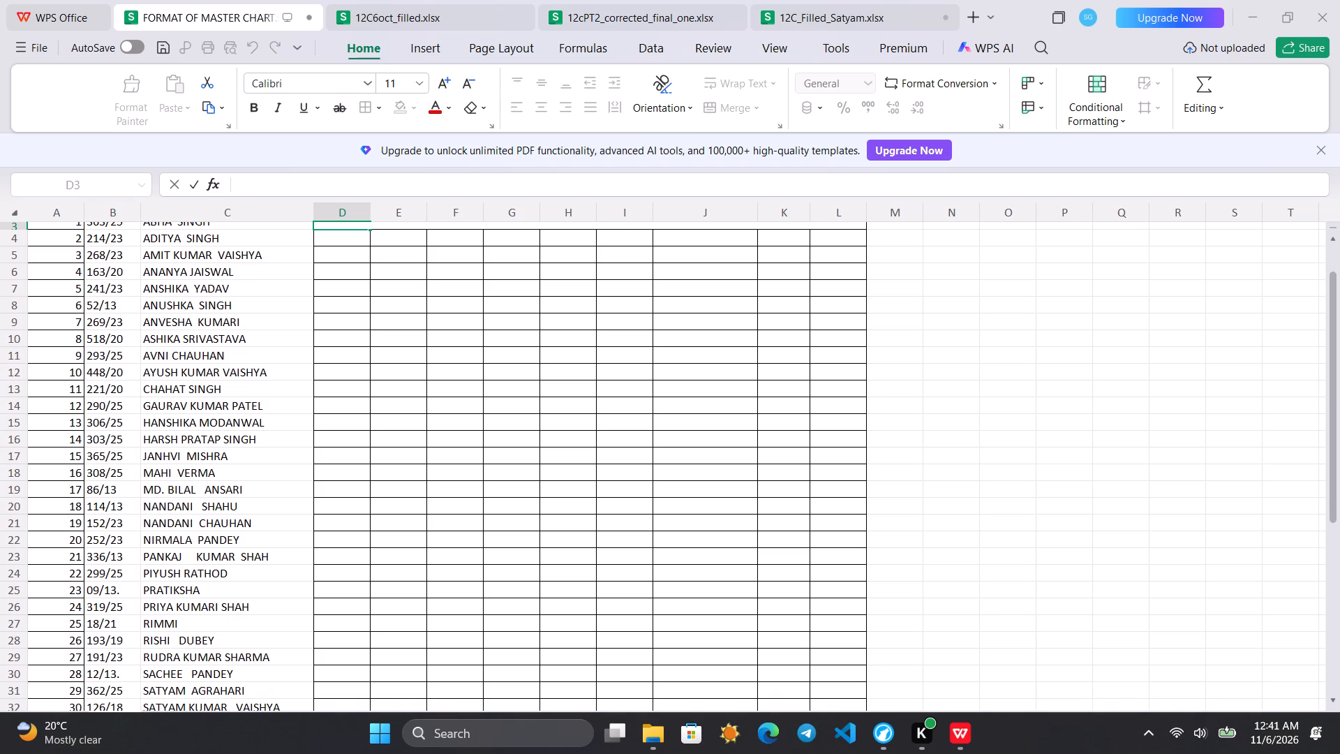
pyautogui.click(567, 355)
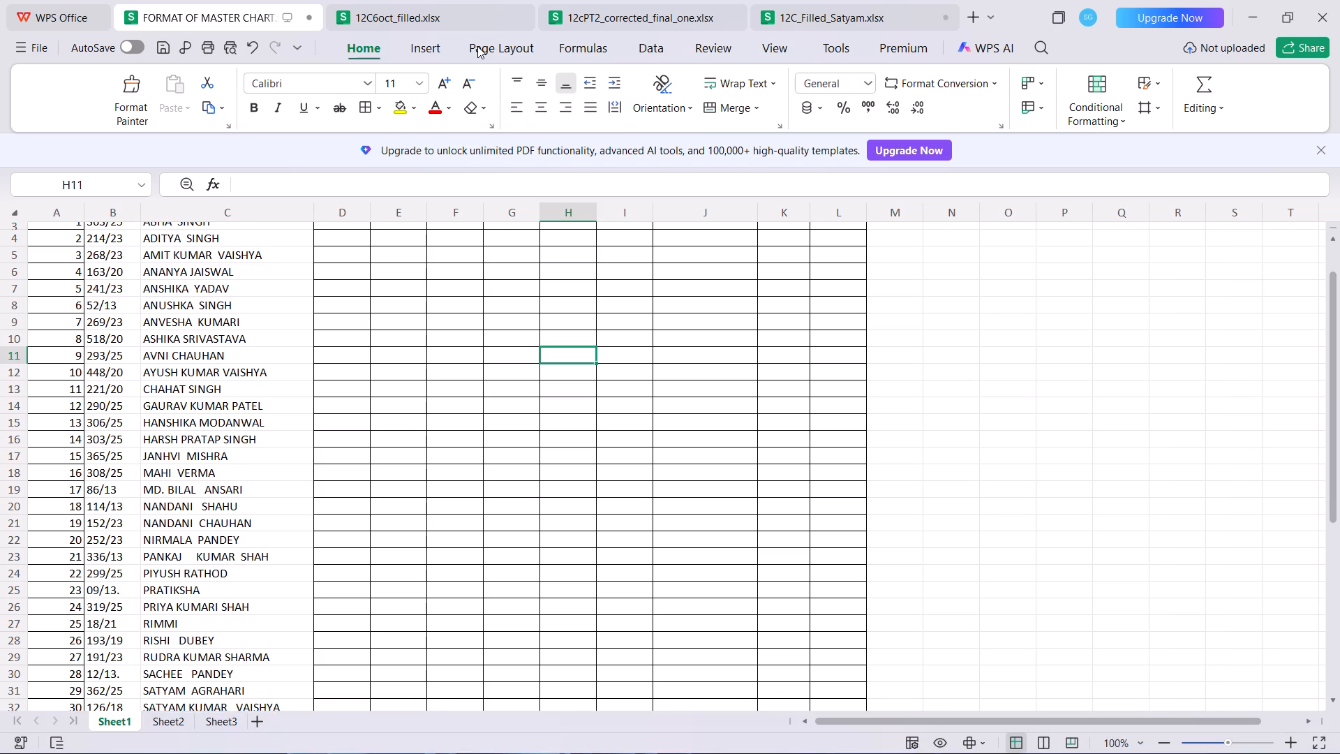
# Compare the subjects and marks listed per student in the 12C6oct_filled workbook with the master chart's student rows and empty subject columns.
pyautogui.click(451, 0)
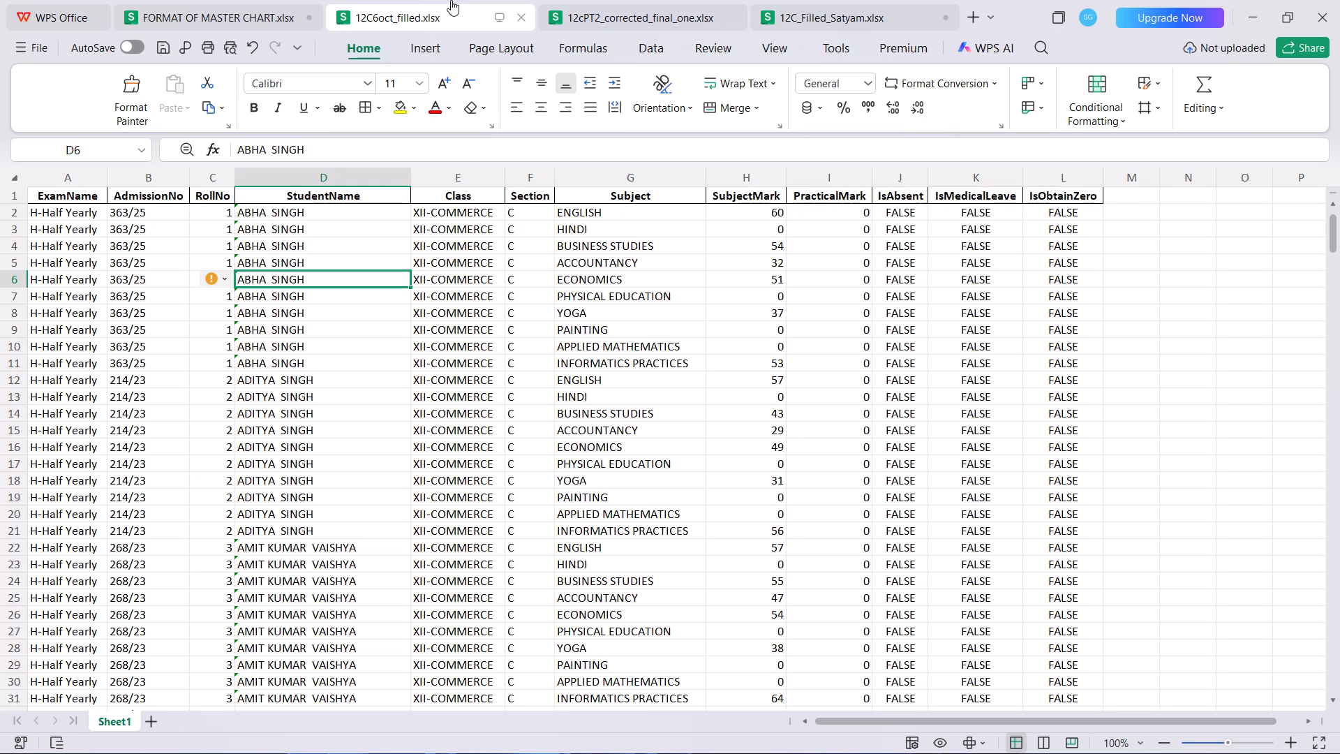
pyautogui.click(579, 296)
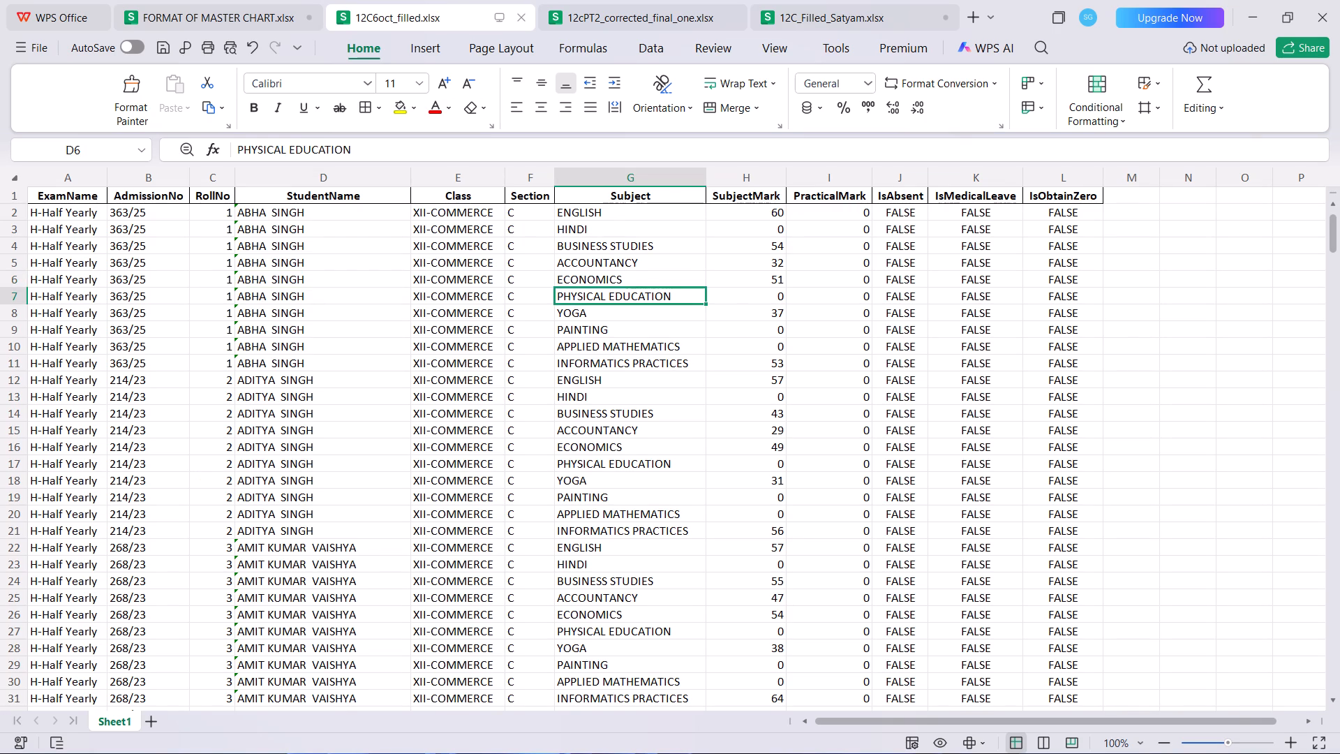
pyautogui.scroll(1, 489, 288)
pyautogui.scroll(-2, 489, 288)
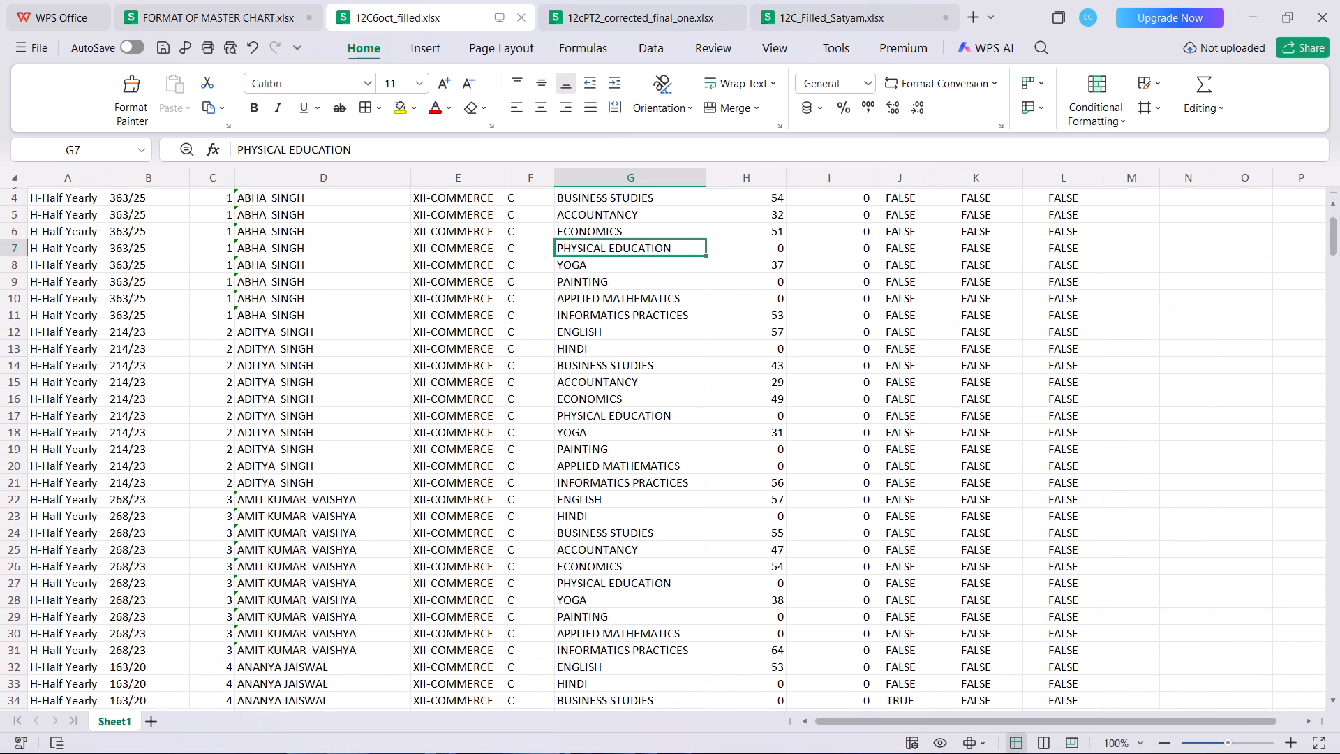
pyautogui.scroll(-1, 489, 288)
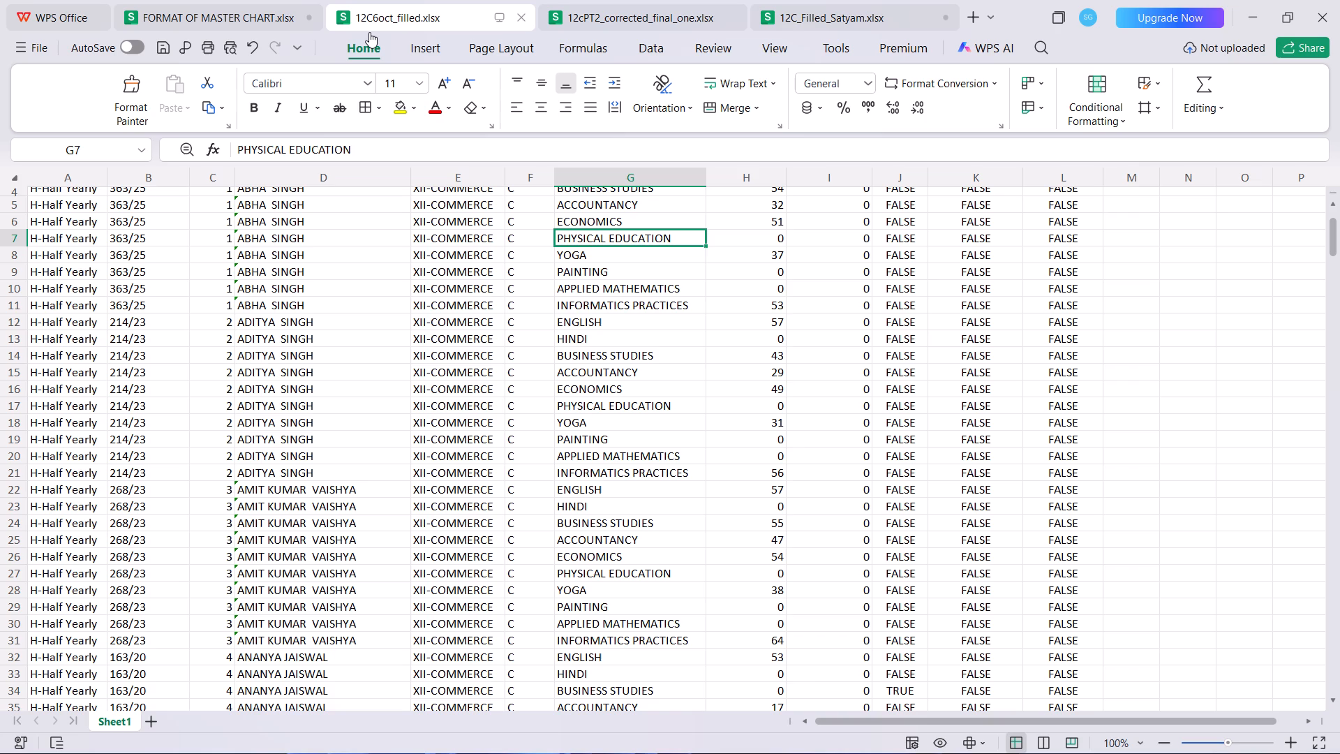
pyautogui.click(251, 0)
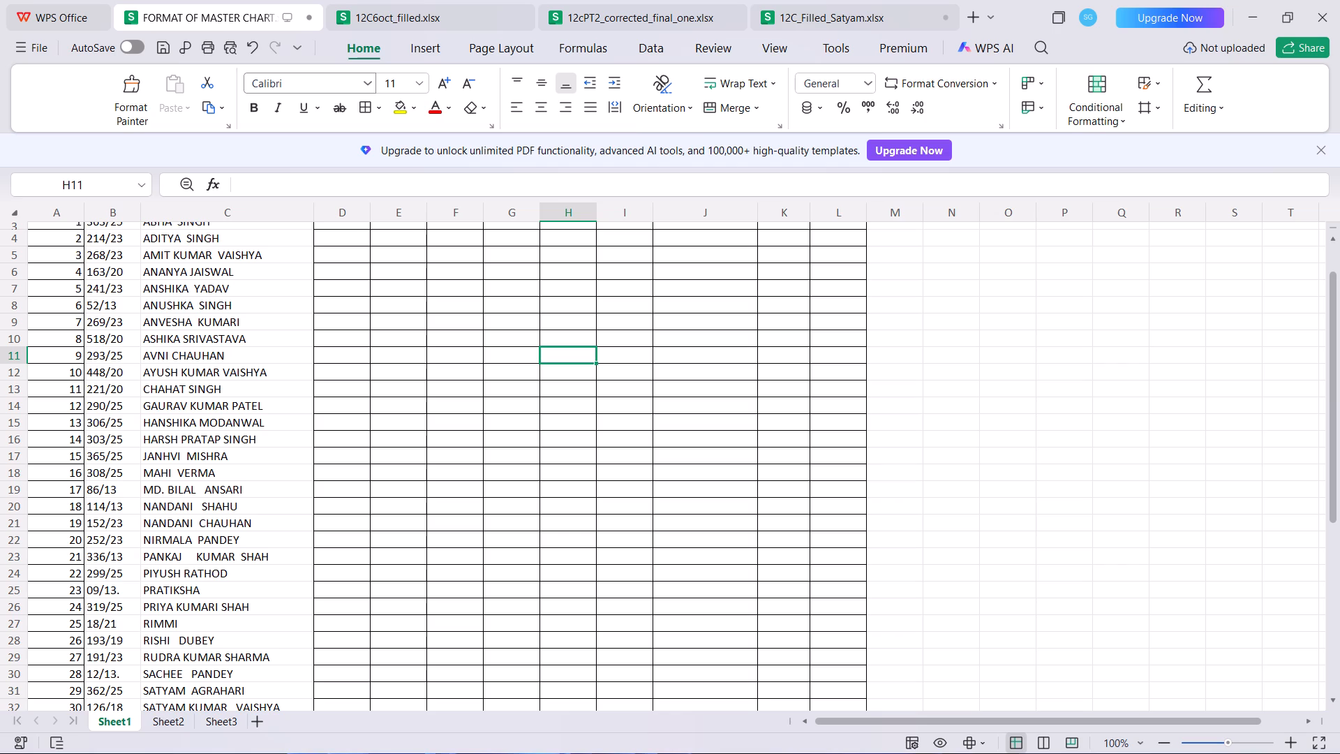
pyautogui.scroll(-1, 544, 431)
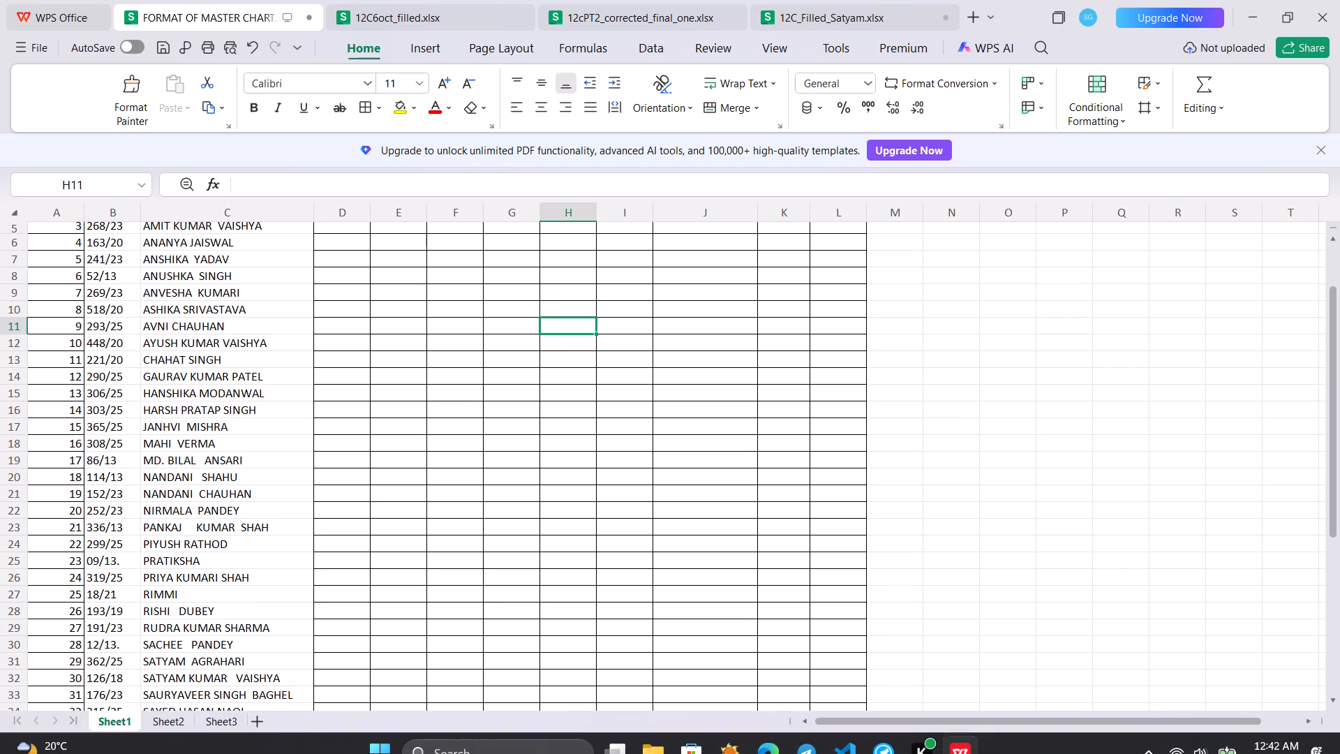
pyautogui.scroll(-3, 636, 501)
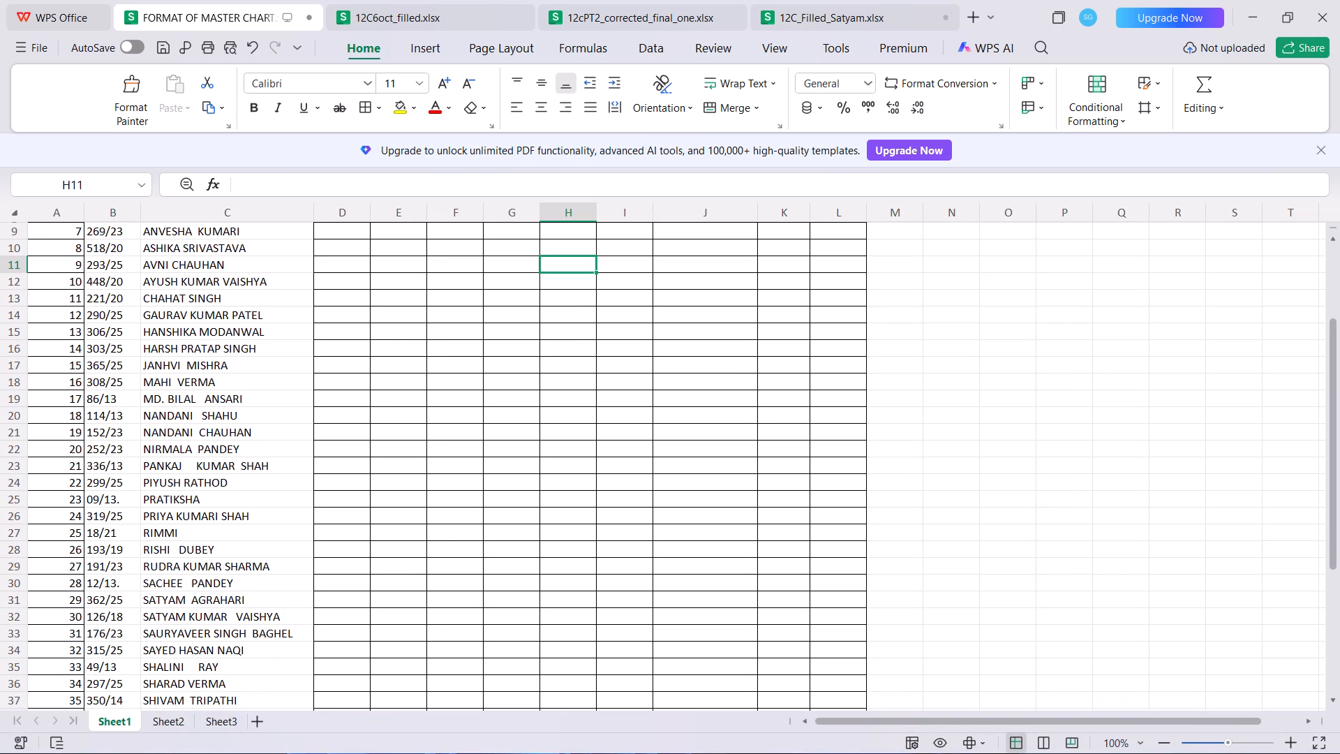
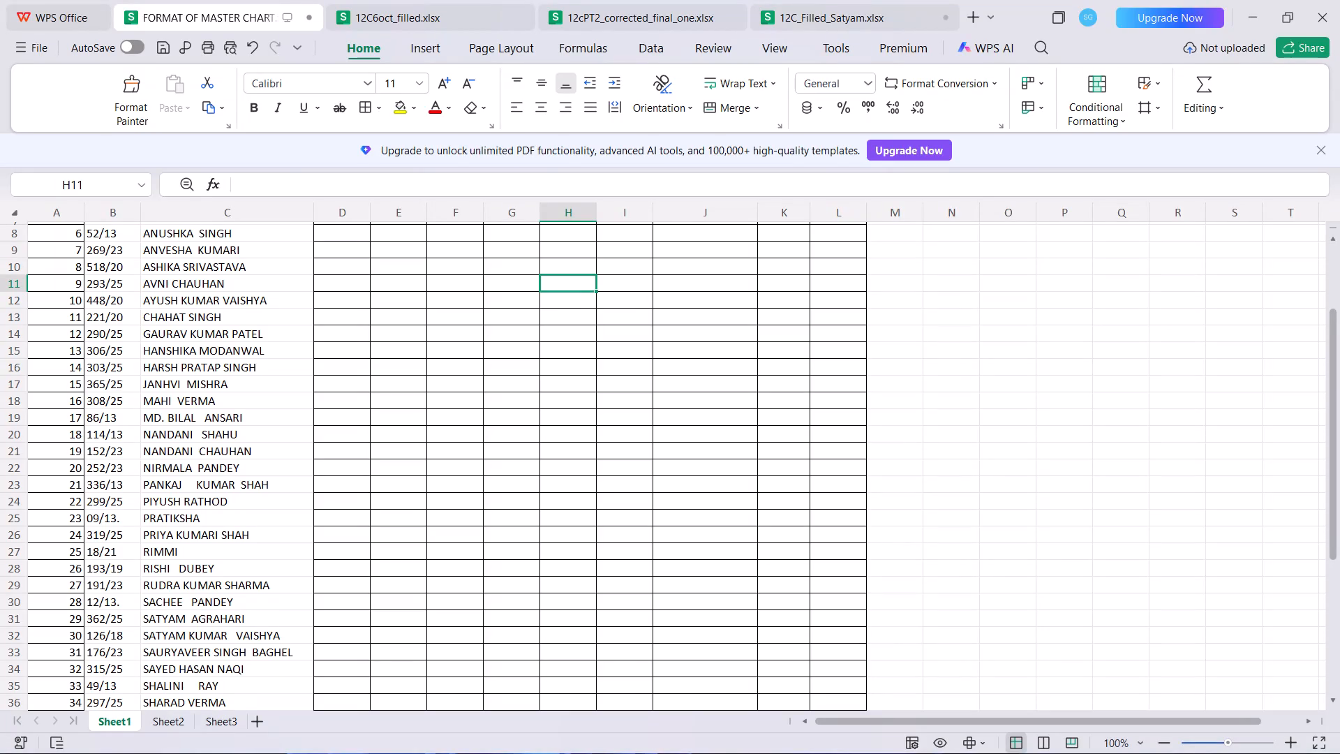
# Review the student names and their admission numbers in the master chart, from the later roll numbers back to the first students.
pyautogui.click(185, 587)
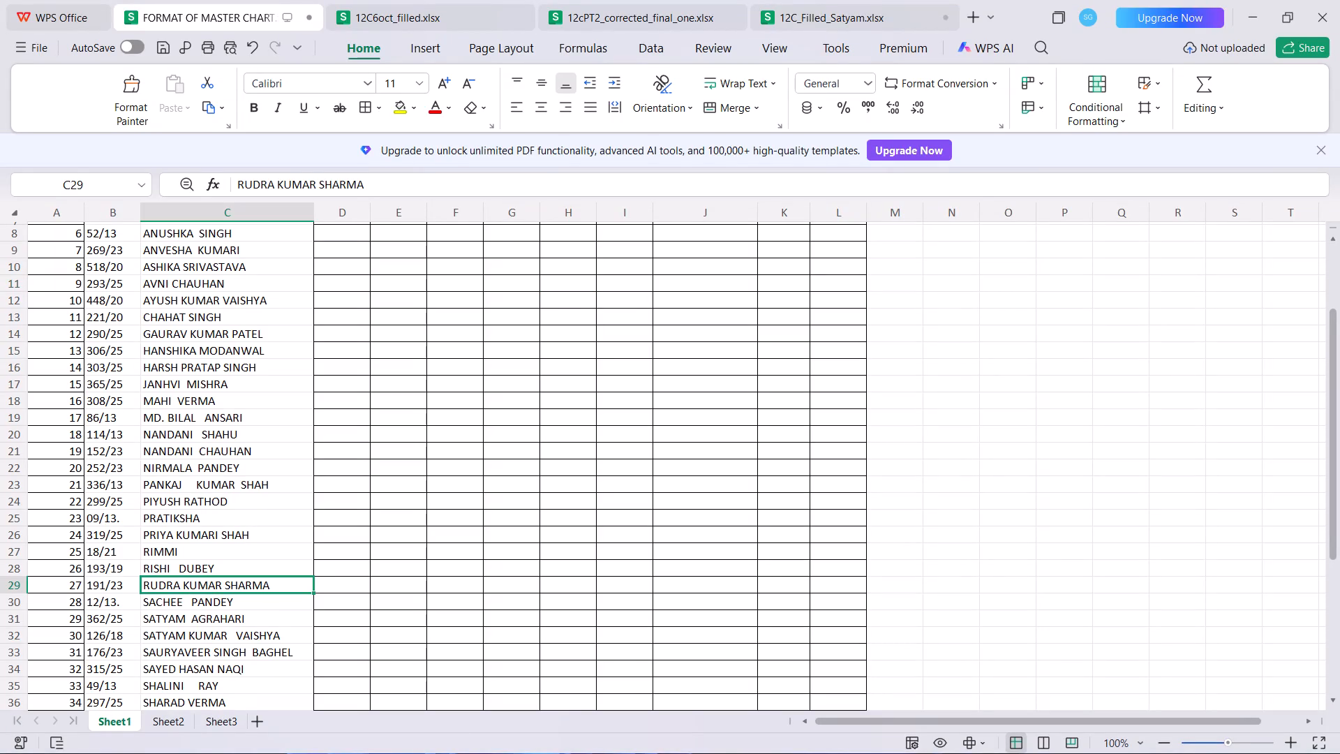
pyautogui.press('Down')
pyautogui.press('Down')
pyautogui.press('Down')
pyautogui.press('Down')
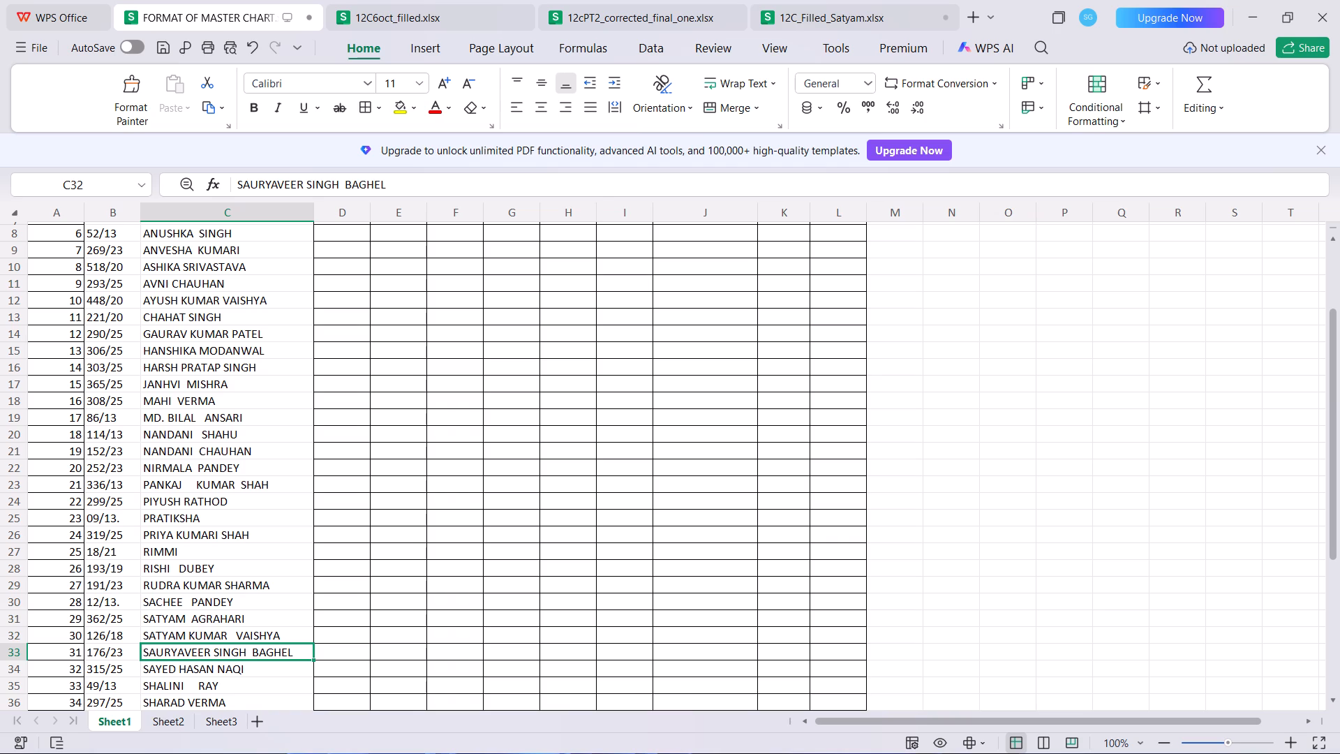
pyautogui.press('Down')
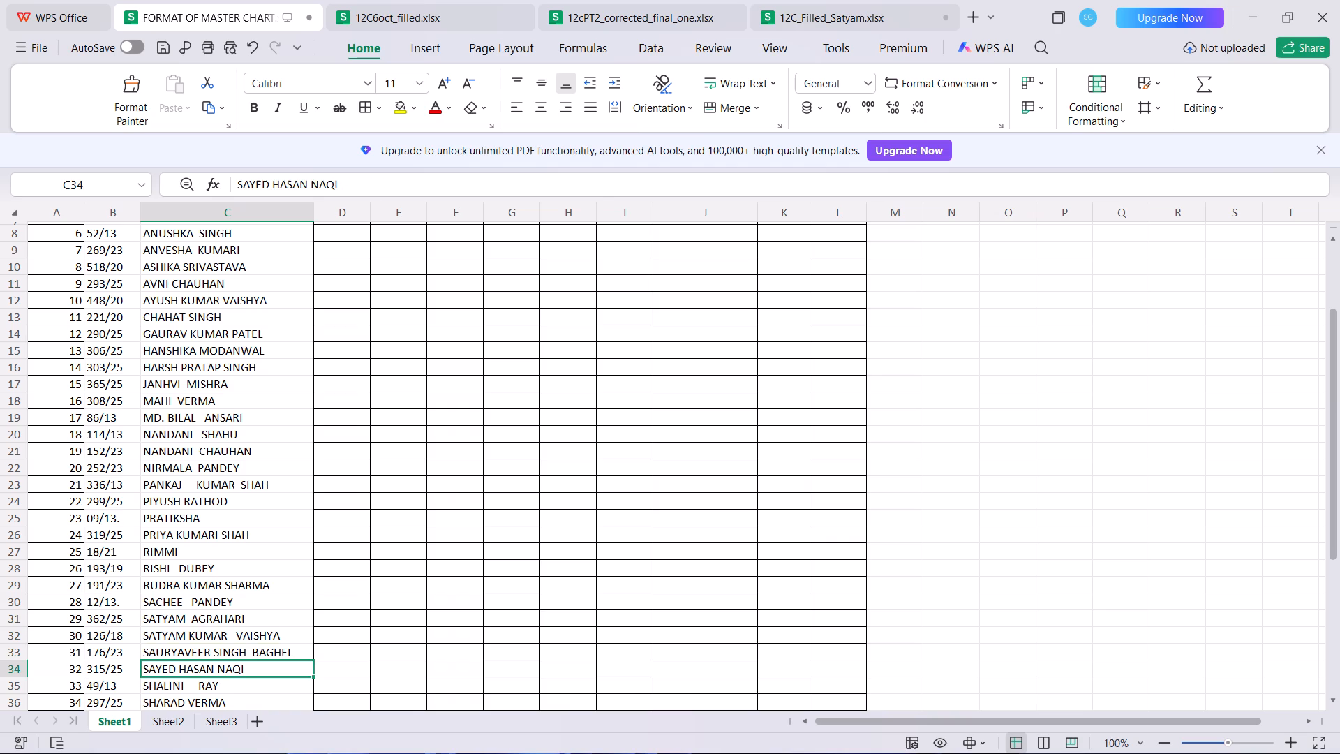
pyautogui.press('Down')
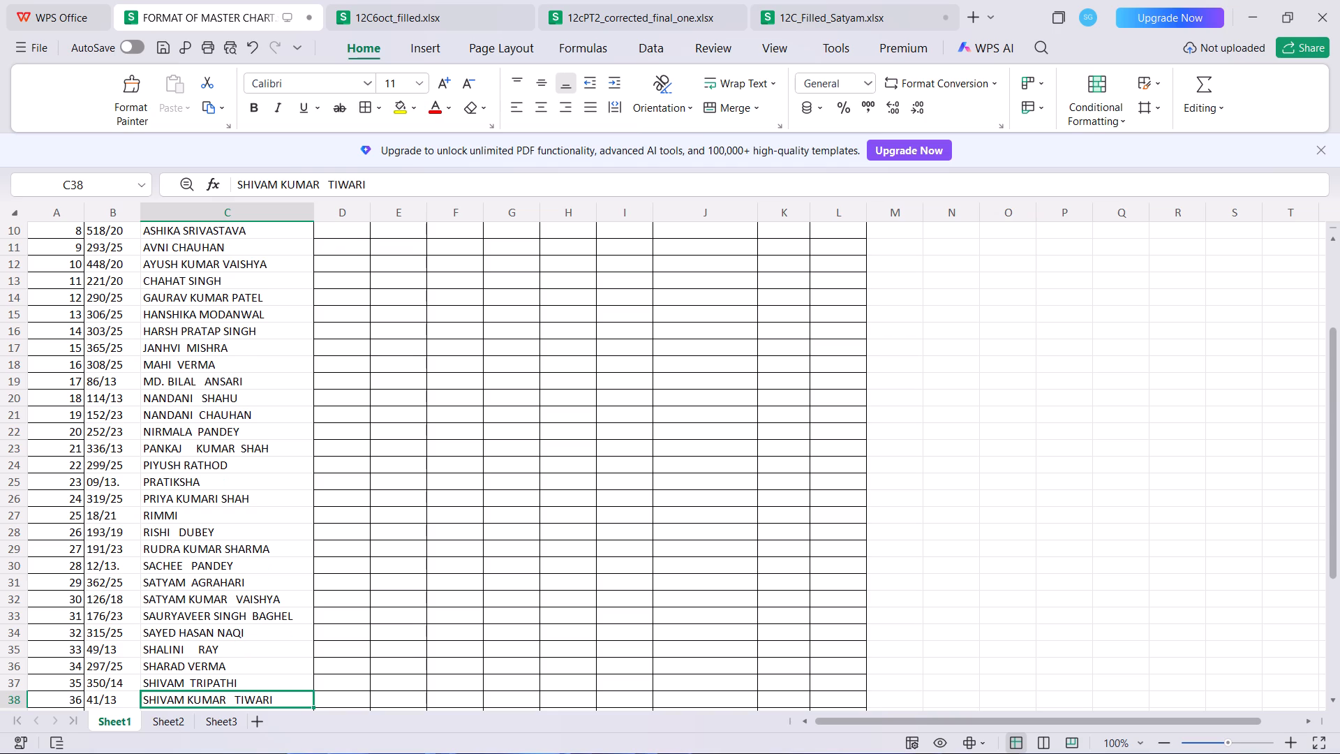
pyautogui.press('Up')
pyautogui.press('Up')
pyautogui.press('Up')
pyautogui.press('Up')
pyautogui.press('Up')
pyautogui.press('Up')
pyautogui.press('Up')
pyautogui.press('Up')
pyautogui.press('Up')
pyautogui.press('Up')
pyautogui.press('Up')
pyautogui.press('Up')
pyautogui.press('Up')
pyautogui.press('Up')
pyautogui.press('Up')
pyautogui.press('Up')
pyautogui.press('Up')
pyautogui.press('Up')
pyautogui.press('Up')
pyautogui.press('Up')
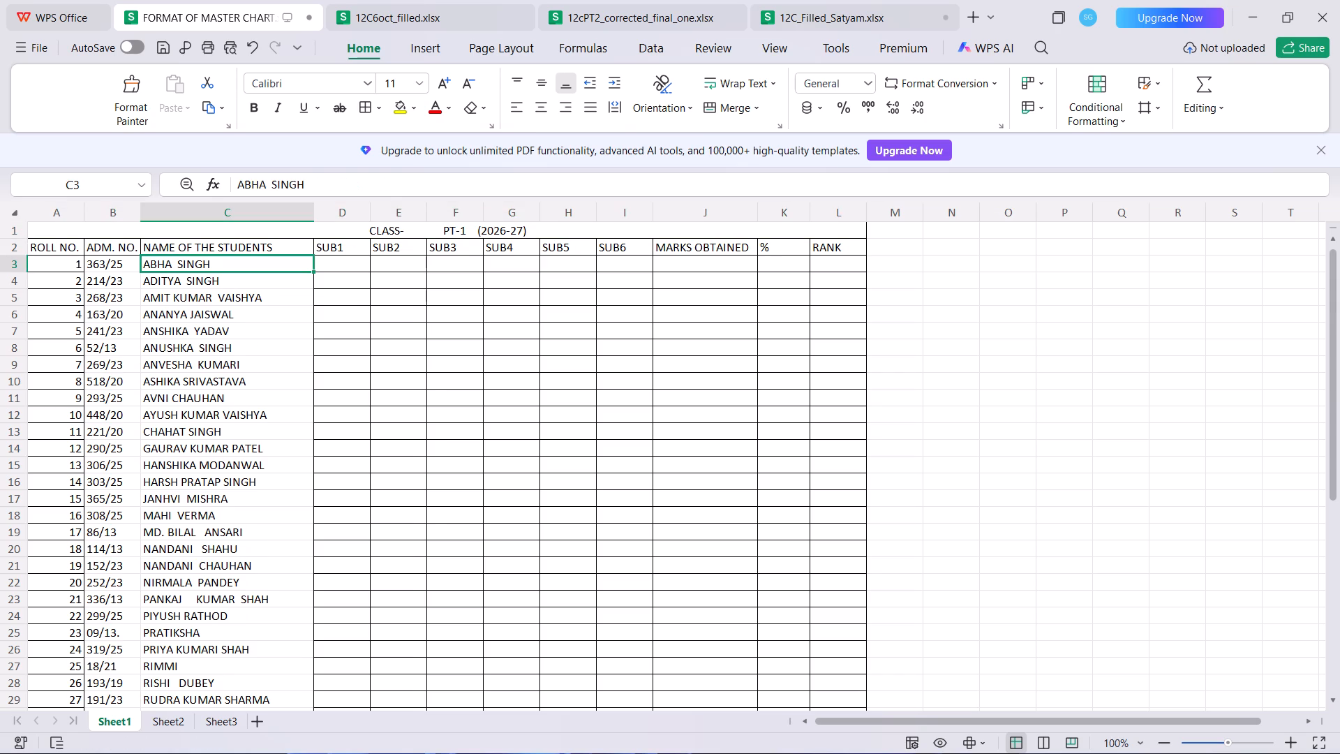
pyautogui.press('Down')
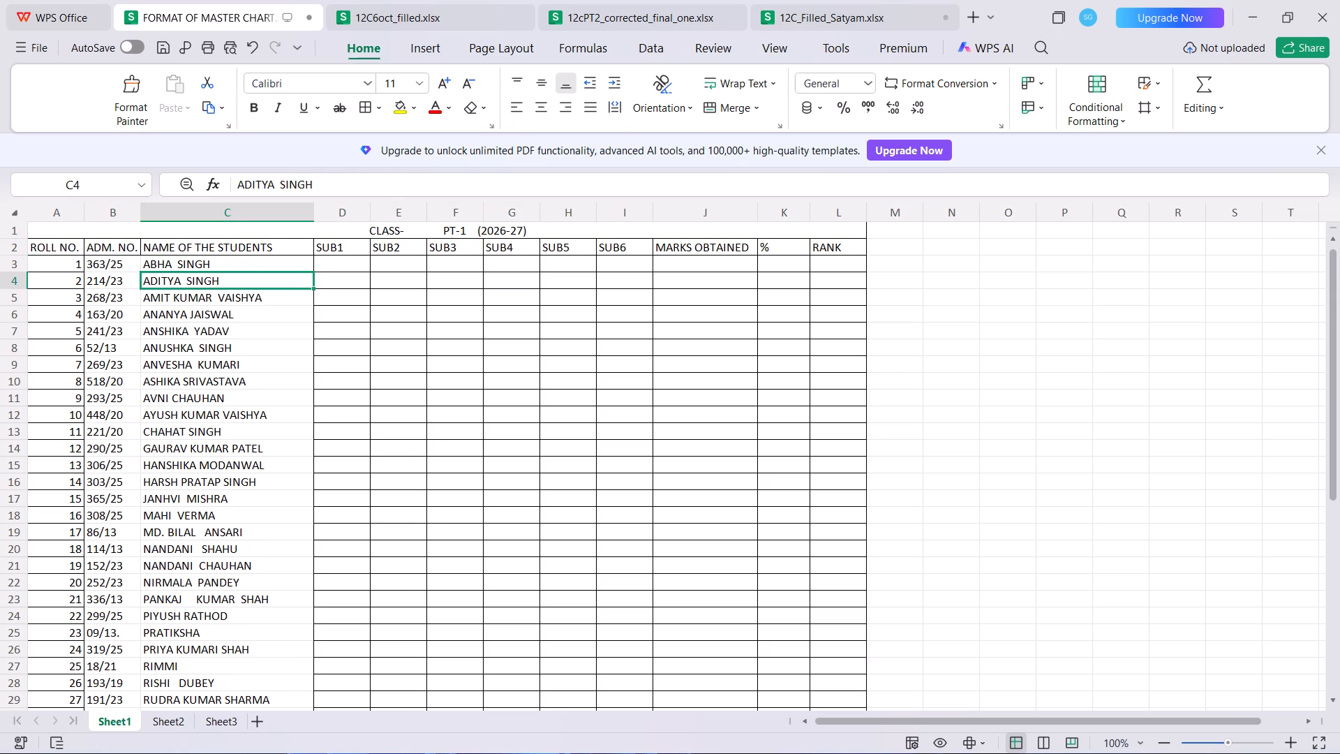